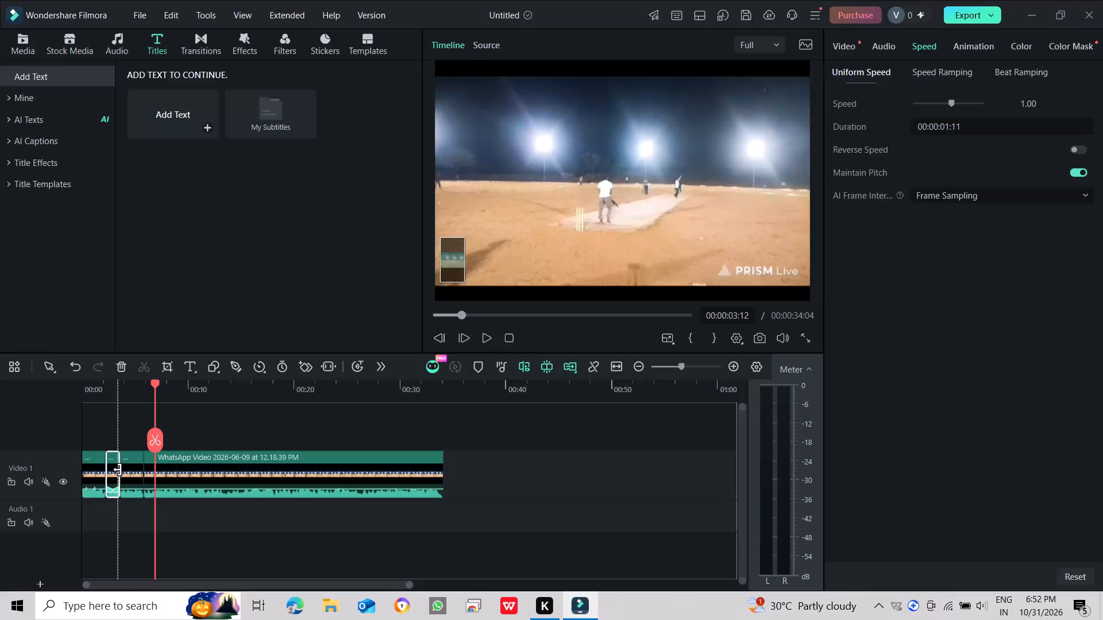
# Slow the selected second clip on Video 1 to a uniform speed of 0.51.
pyautogui.click(950, 100)
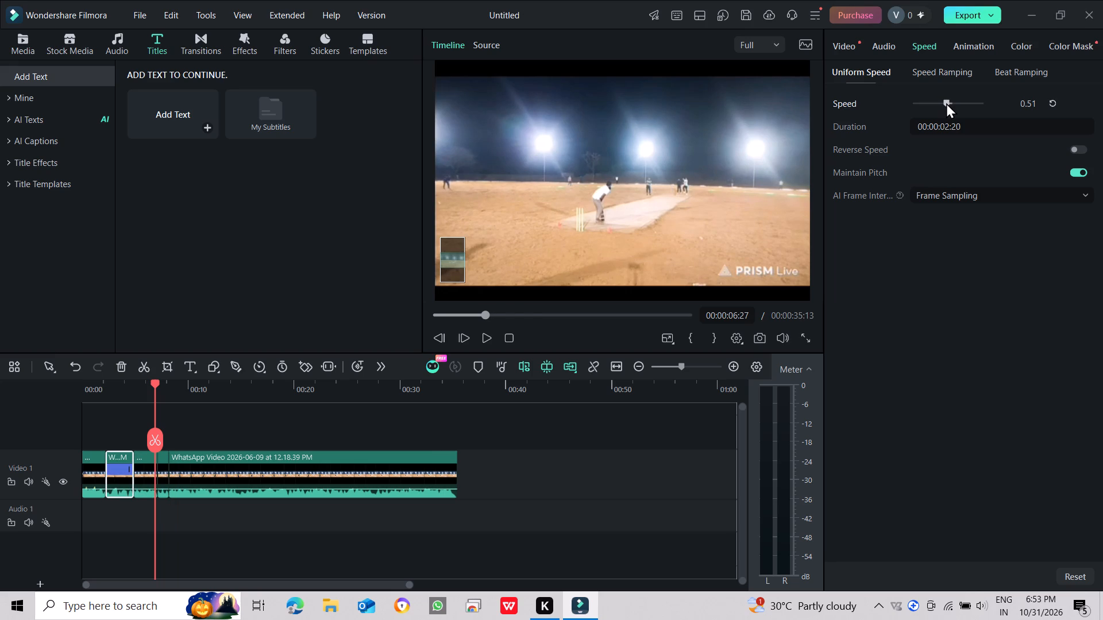
# Play and scrub the timeline to review the slowed second clip and the short clips after it.
pyautogui.press('Left')
pyautogui.press('Left')
pyautogui.press('Left')
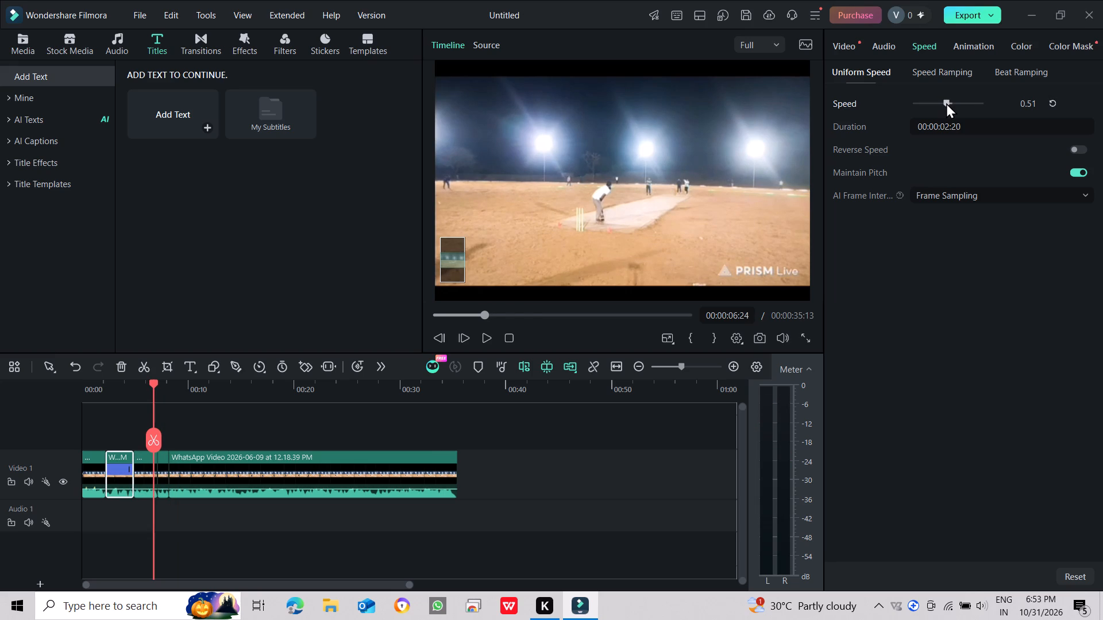
pyautogui.click(492, 333)
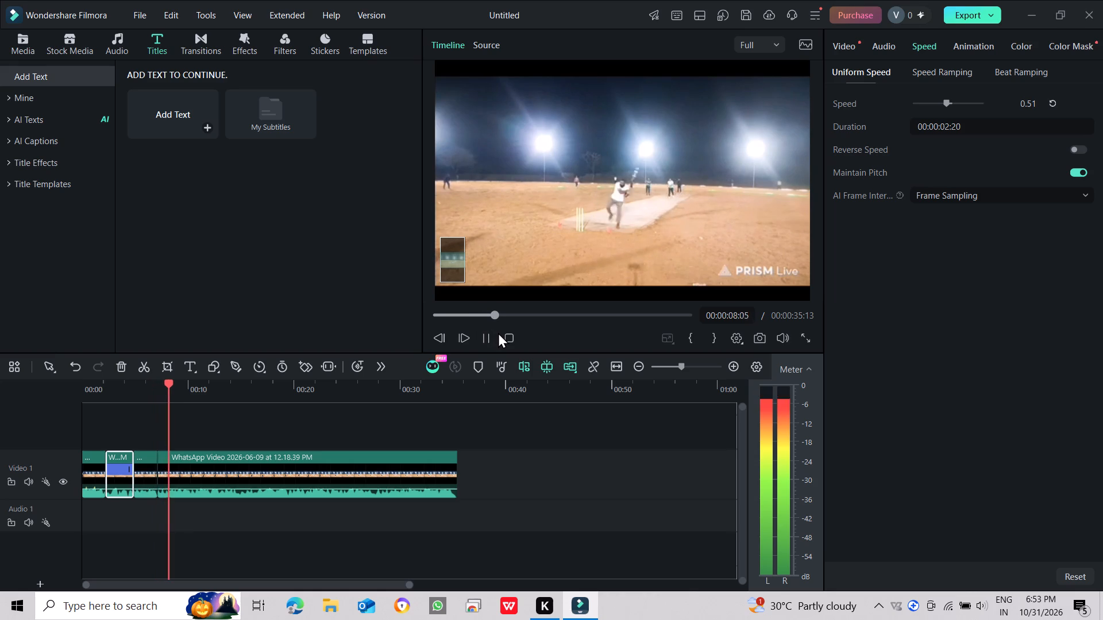
pyautogui.click(118, 467)
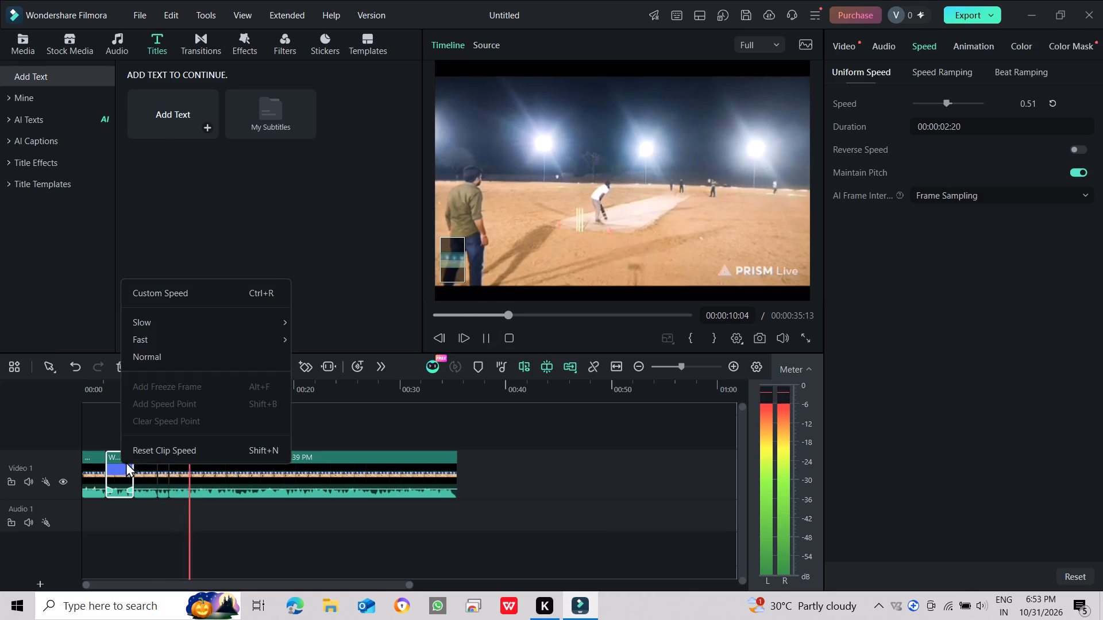
pyautogui.click(237, 498)
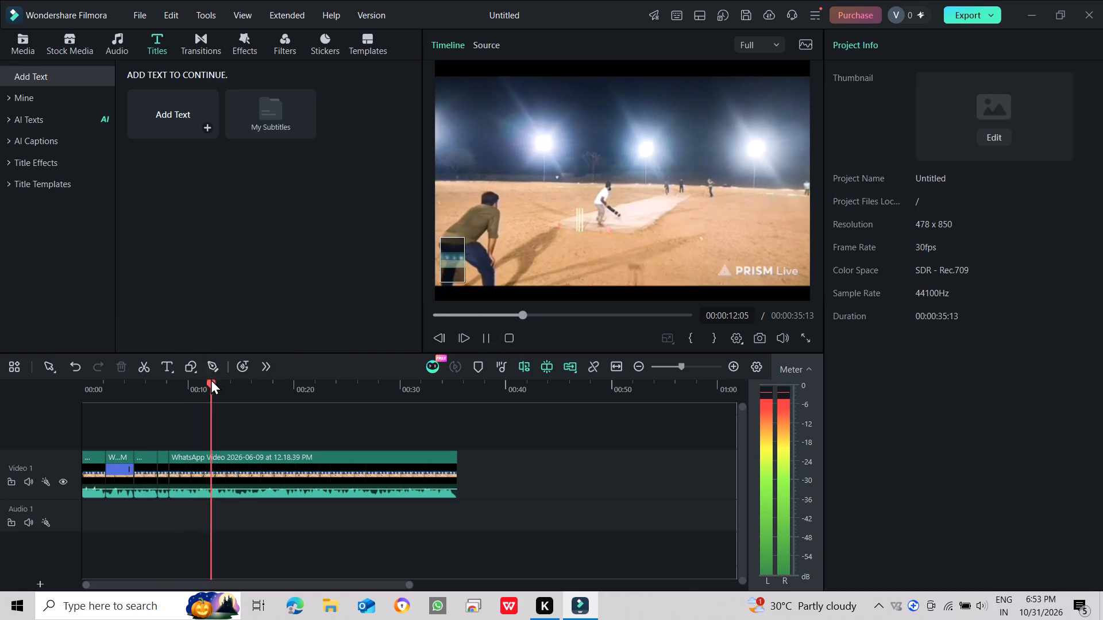
pyautogui.moveTo(211, 379); pyautogui.dragTo(129, 378)
pyautogui.moveTo(225, 381); pyautogui.dragTo(224, 381)
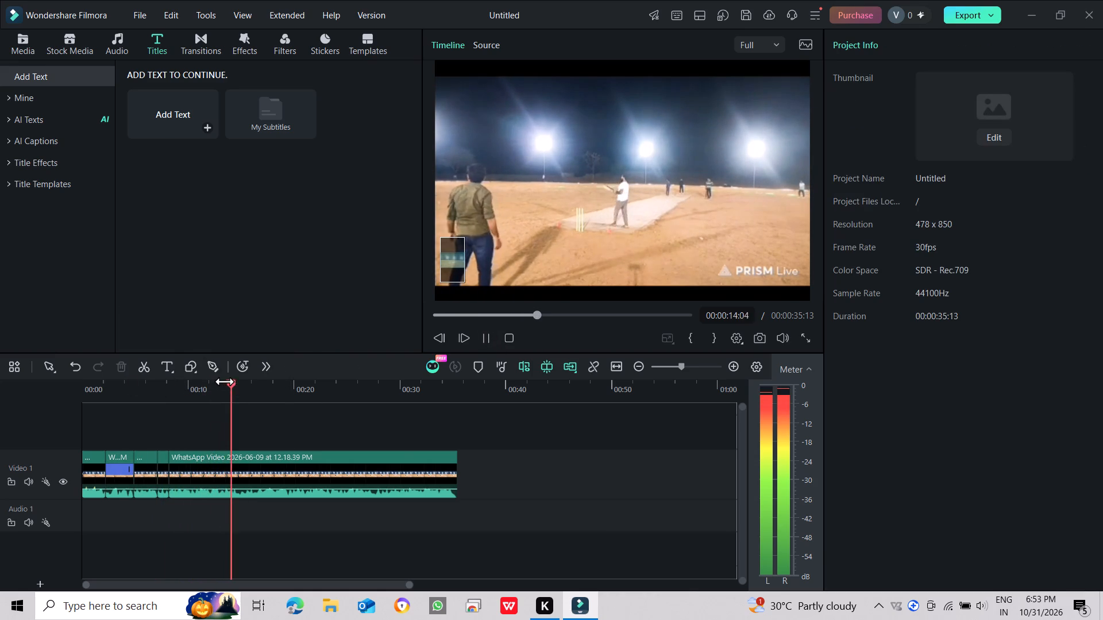
pyautogui.moveTo(224, 381); pyautogui.dragTo(198, 383)
pyautogui.moveTo(232, 389); pyautogui.dragTo(254, 394)
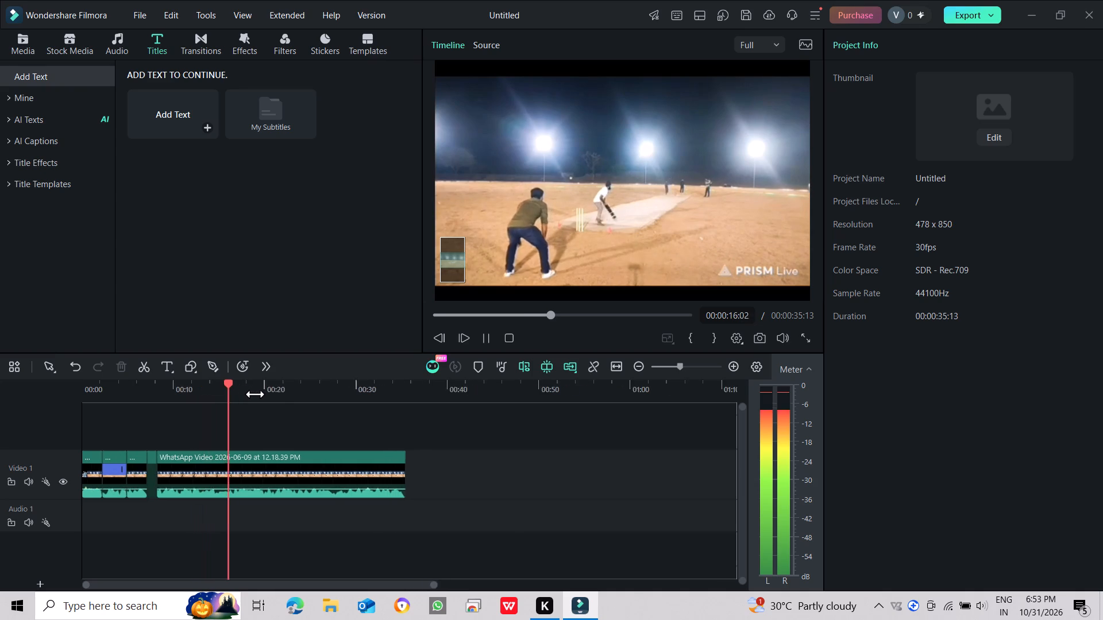
pyautogui.moveTo(254, 394); pyautogui.dragTo(285, 394)
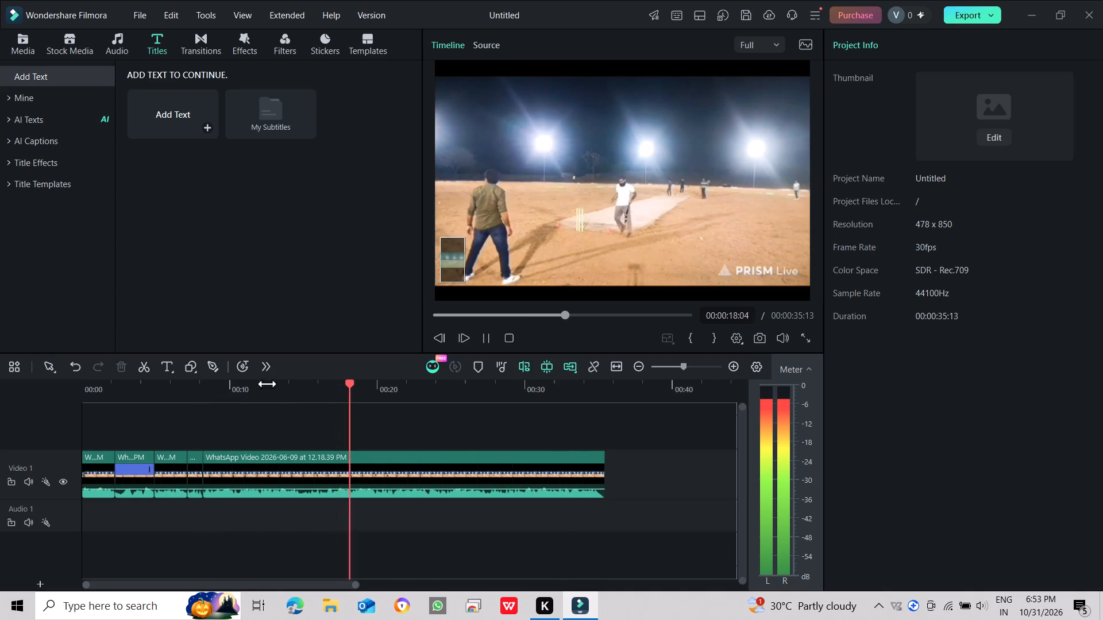
pyautogui.moveTo(365, 381); pyautogui.dragTo(240, 358)
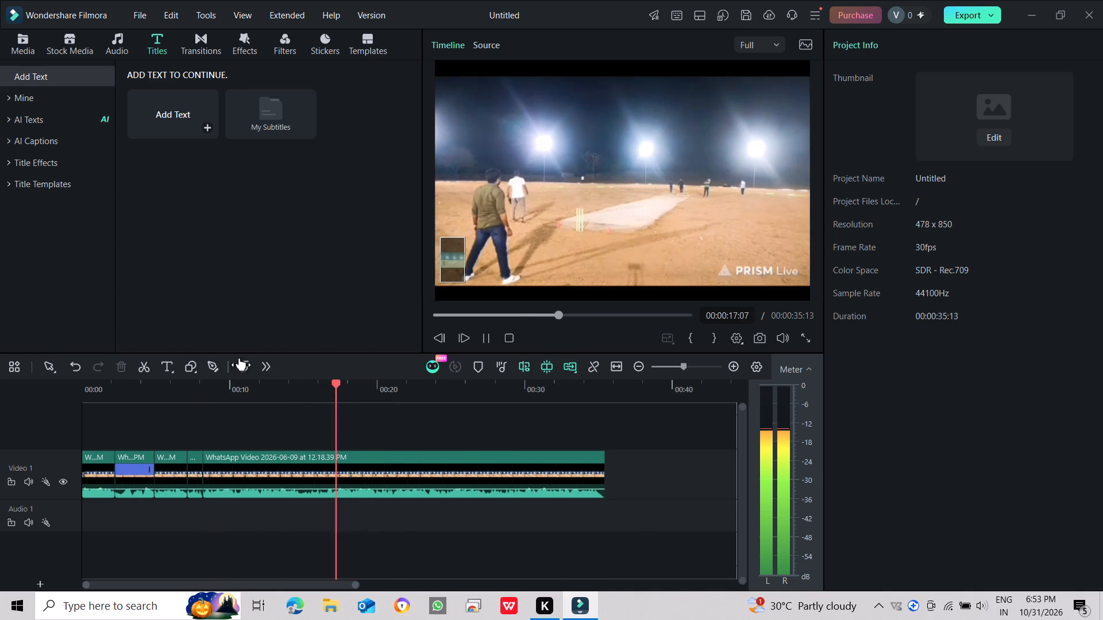
pyautogui.moveTo(240, 358); pyautogui.dragTo(55, 374)
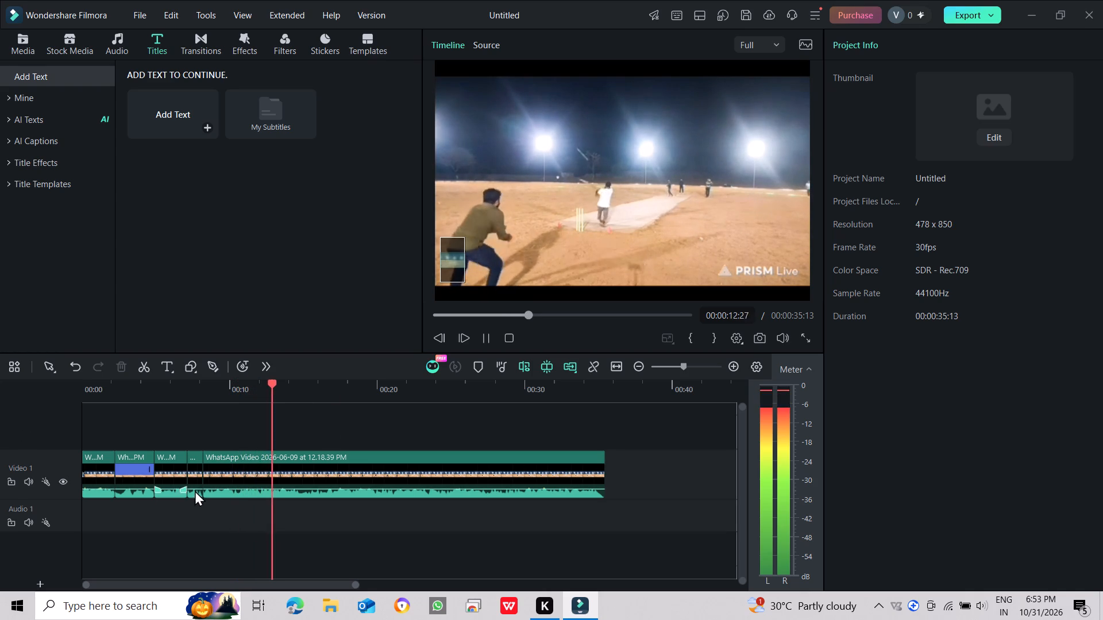
pyautogui.click(160, 478)
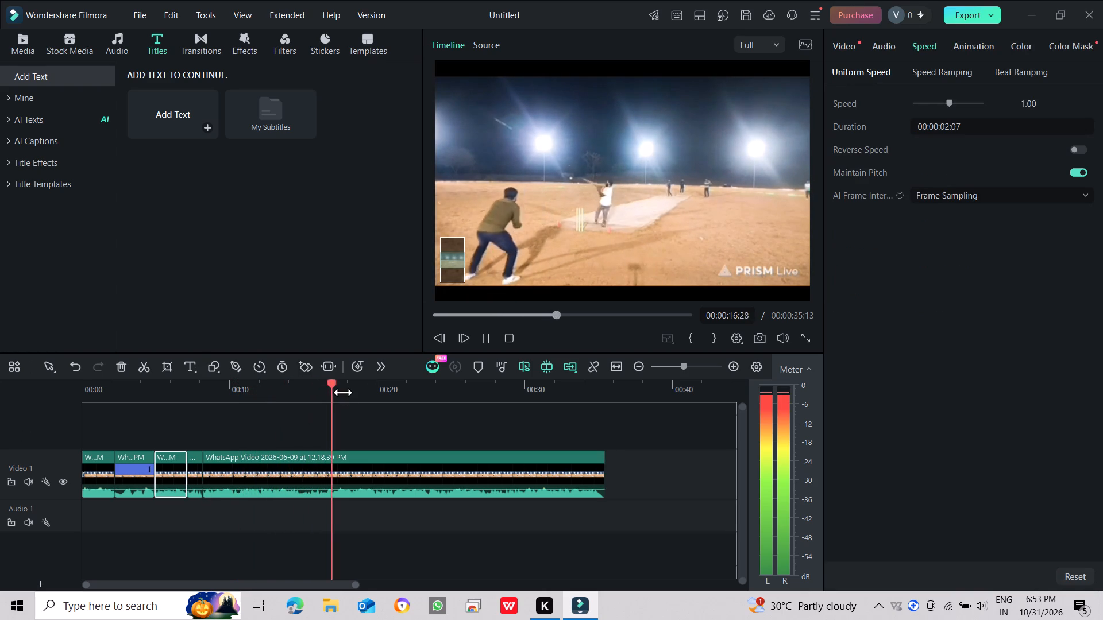
pyautogui.moveTo(342, 383); pyautogui.dragTo(98, 370)
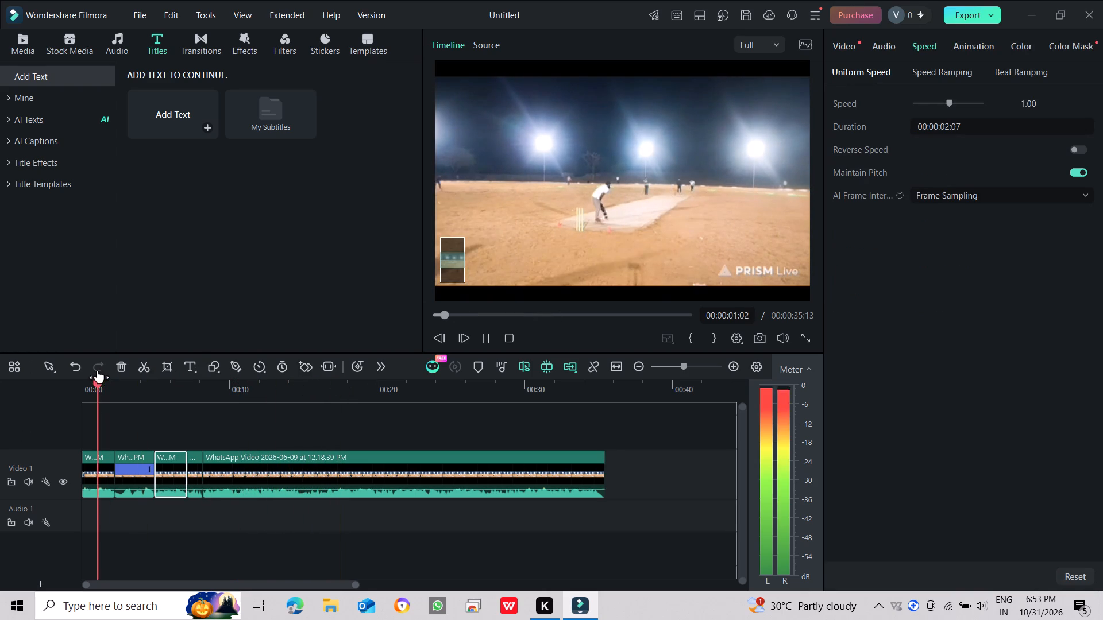
pyautogui.moveTo(98, 370); pyautogui.dragTo(153, 373)
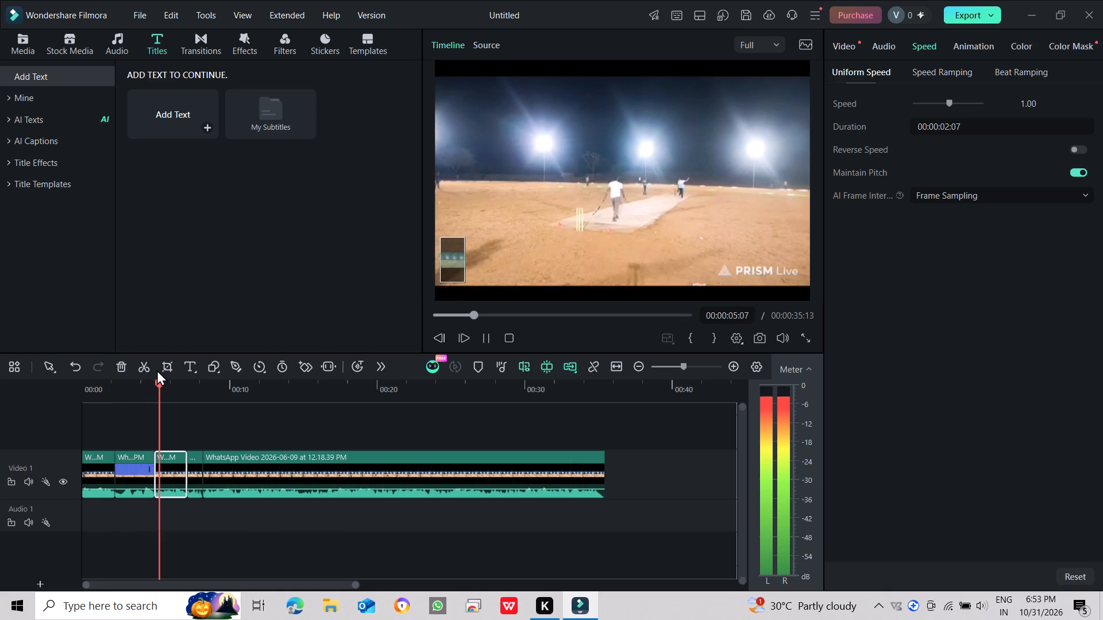
pyautogui.moveTo(189, 382); pyautogui.dragTo(182, 382)
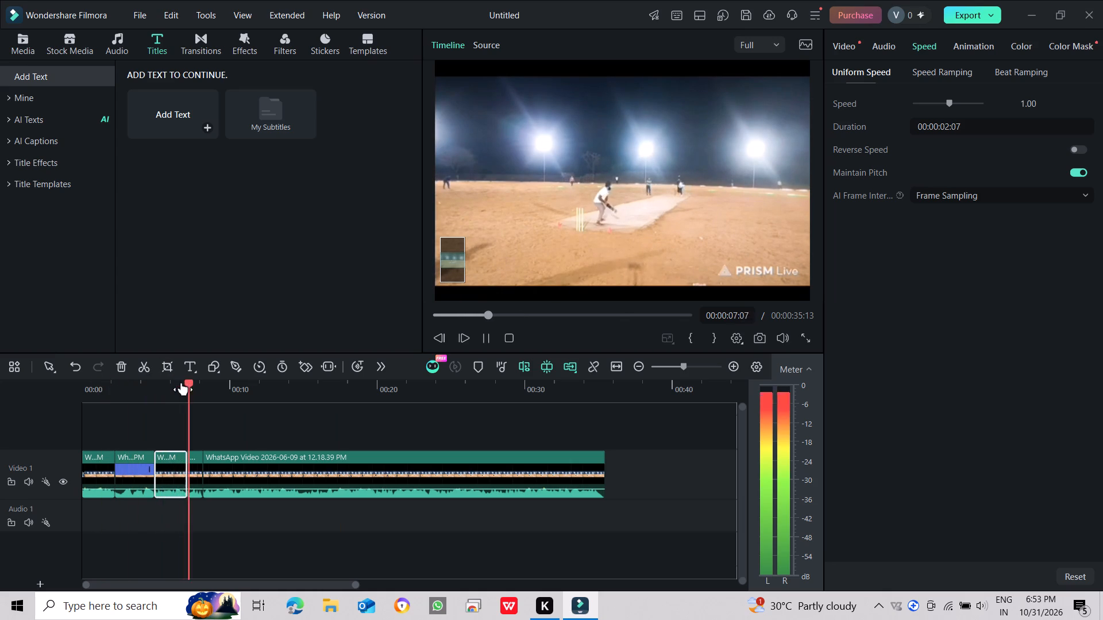
pyautogui.moveTo(182, 382); pyautogui.dragTo(125, 383)
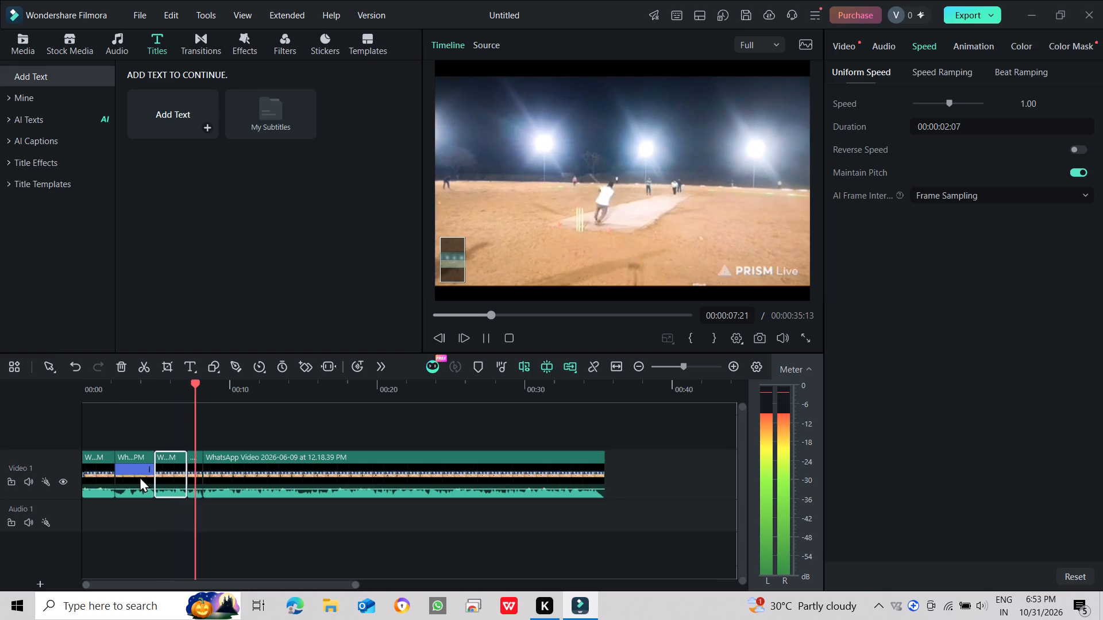
# Slow the fourth clip on Video 1, the short one before the long final clip, to a uniform speed of 0.49.
pyautogui.click(192, 479)
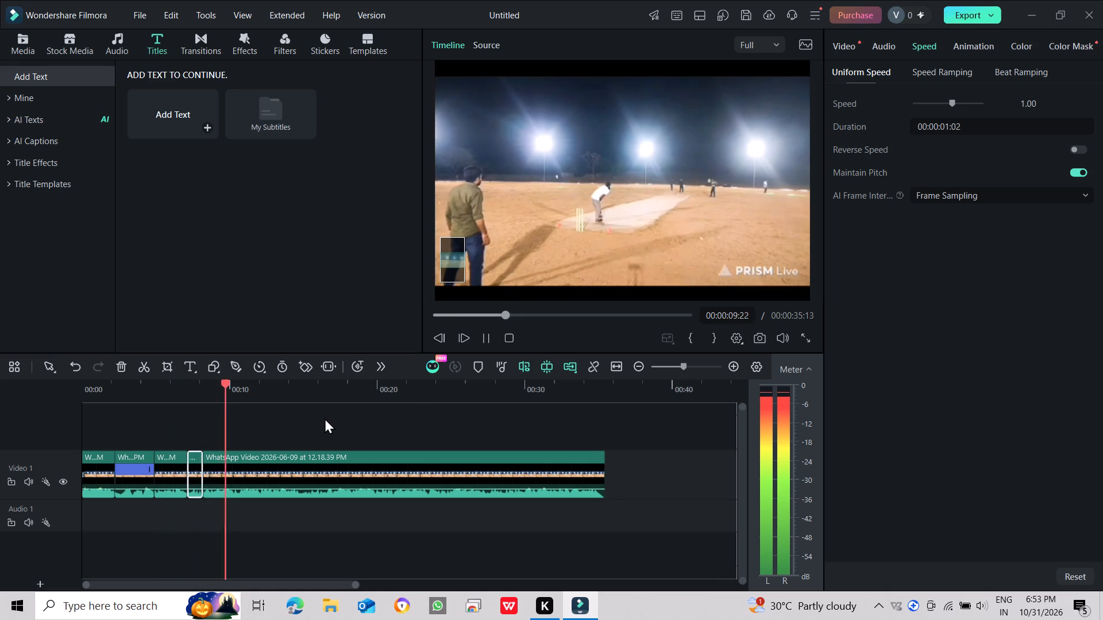
pyautogui.click(939, 101)
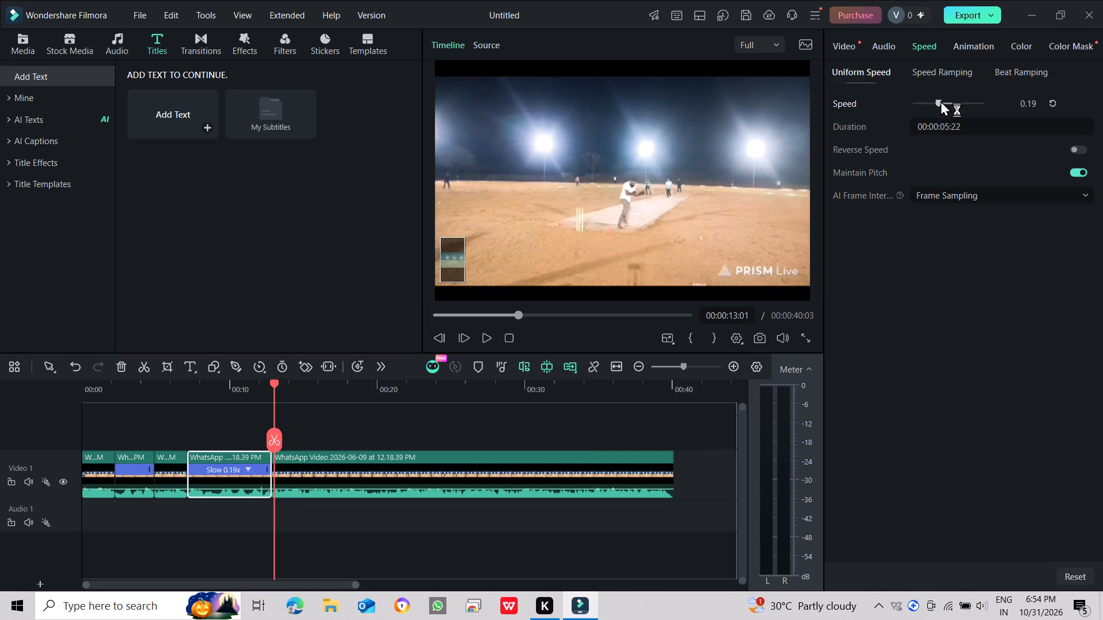
pyautogui.click(937, 98)
pyautogui.moveTo(940, 99); pyautogui.dragTo(943, 100)
pyautogui.moveTo(943, 100); pyautogui.dragTo(950, 102)
pyautogui.moveTo(950, 102); pyautogui.dragTo(947, 104)
pyautogui.moveTo(947, 104); pyautogui.dragTo(948, 104)
pyautogui.moveTo(948, 104); pyautogui.dragTo(947, 105)
pyautogui.moveTo(947, 105); pyautogui.dragTo(946, 105)
pyautogui.press('Right')
pyautogui.press('Right')
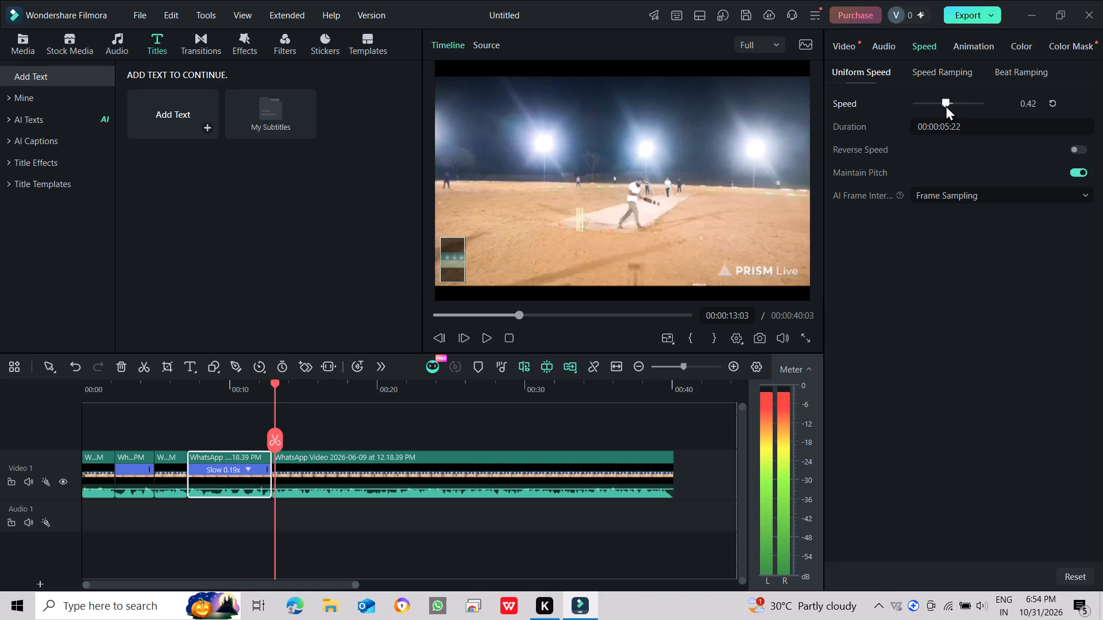
pyautogui.moveTo(946, 105); pyautogui.dragTo(947, 103)
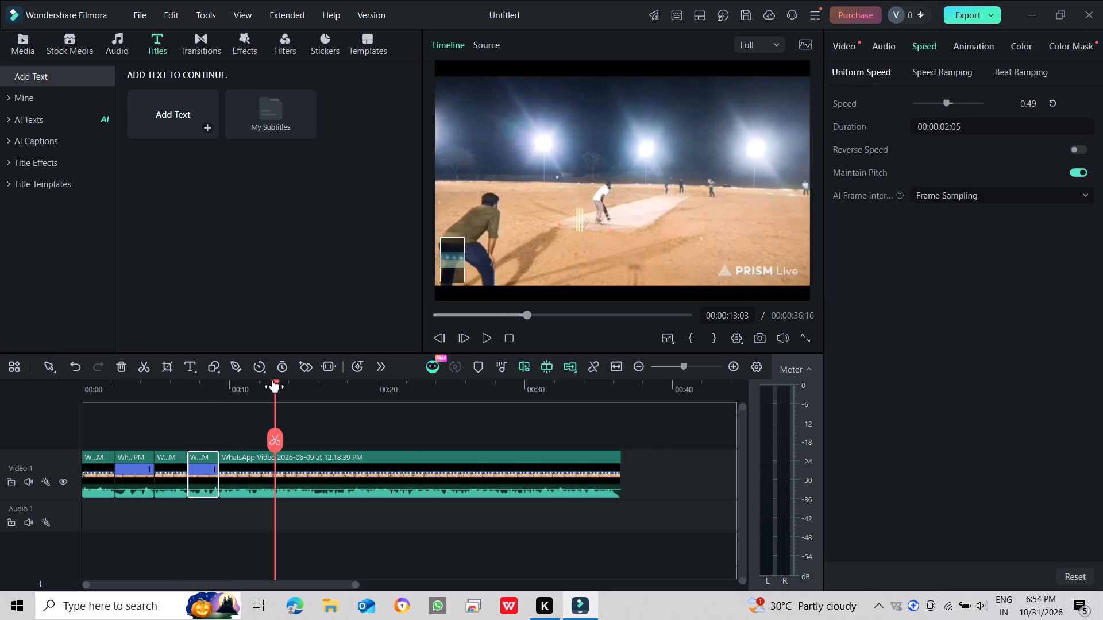
# Step the playhead back to about 00:00:06:20 and play the video to review the slowed fourth clip.
pyautogui.press('Left')
pyautogui.press('Left')
pyautogui.press('Left')
pyautogui.press('Left')
pyautogui.press('Left')
pyautogui.press('Left')
pyautogui.press('Left')
pyautogui.press('Left')
pyautogui.press('Left')
pyautogui.press('Left')
pyautogui.press('Left')
pyautogui.press('Left')
pyautogui.press('Left')
pyautogui.press('Left')
pyautogui.press('Left')
pyautogui.press('Left')
pyautogui.press('Left')
pyautogui.press('Left')
pyautogui.press('Left')
pyautogui.press('Left')
pyautogui.press('Left')
pyautogui.press('Left')
pyautogui.press('Left')
pyautogui.press('Left')
pyautogui.press('Left')
pyautogui.press('Left')
pyautogui.press('Left')
pyautogui.press('Left')
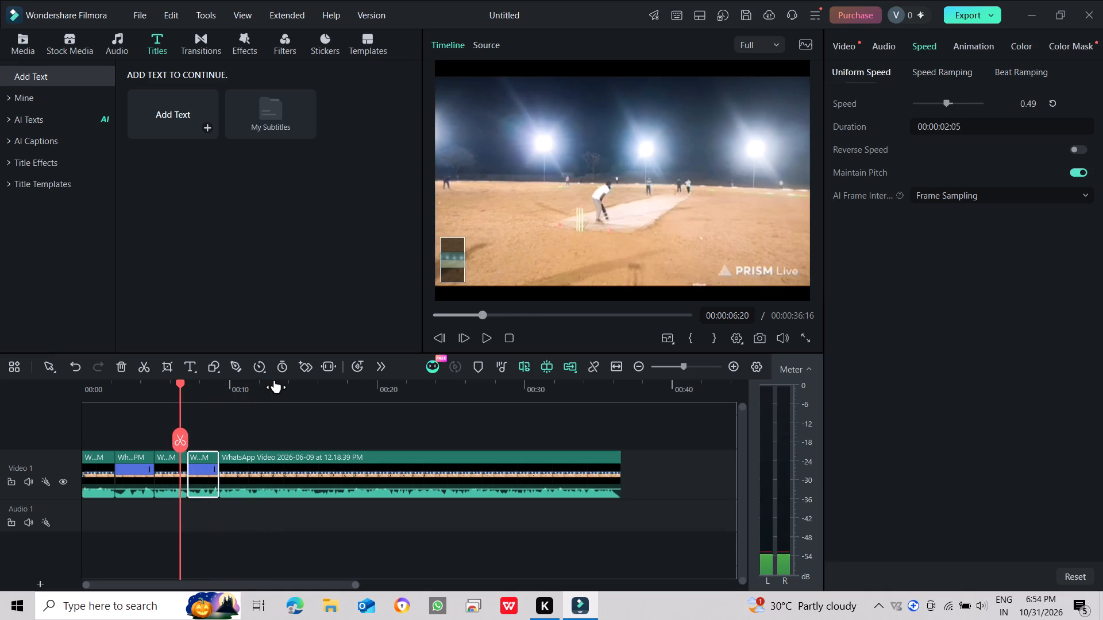
pyautogui.press('space')
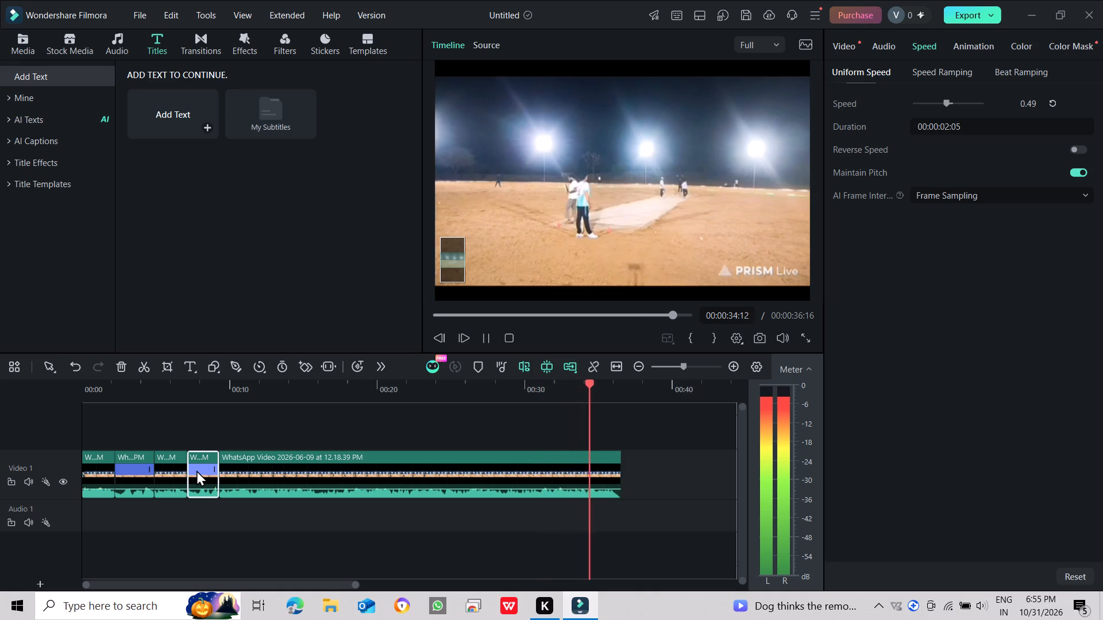
# Look through the trending transitions and video effects, and preview the Beautify effect.
pyautogui.click(135, 464)
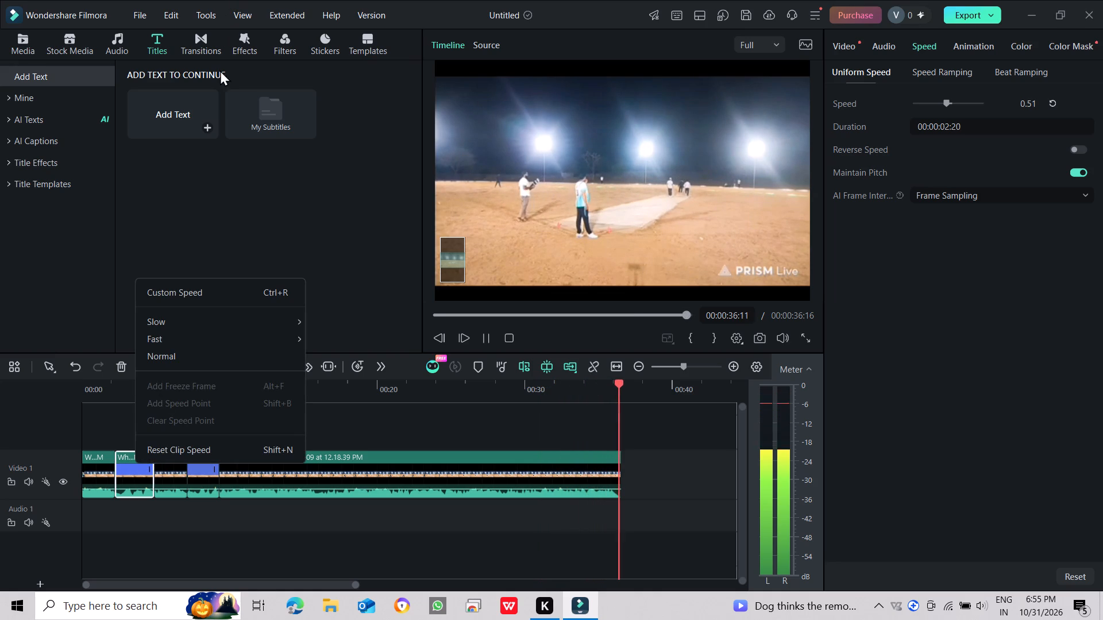
pyautogui.click(205, 47)
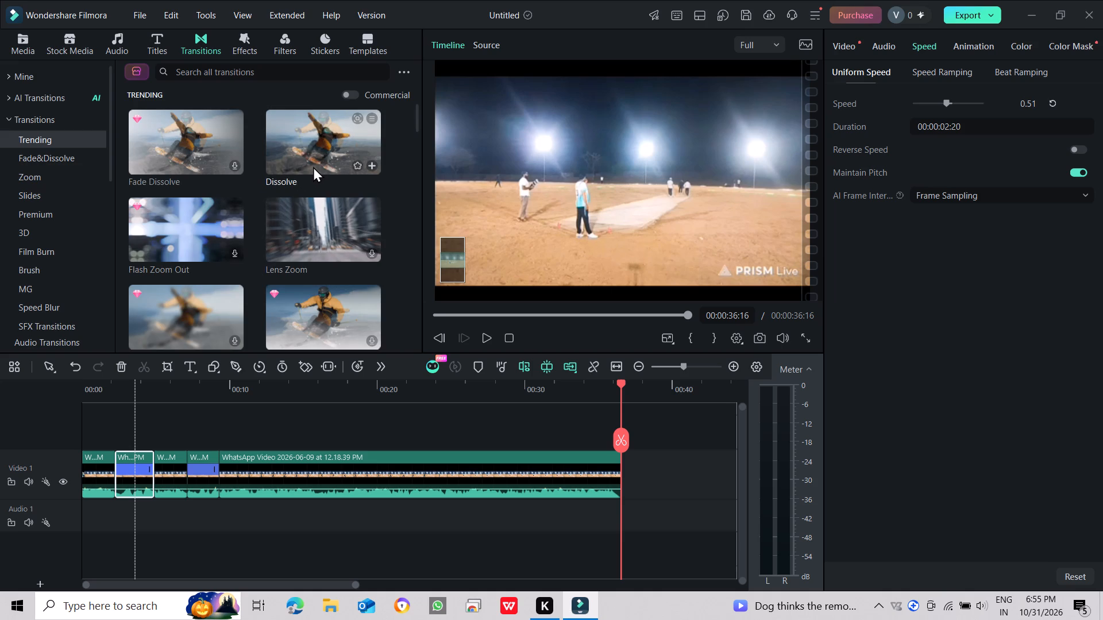
pyautogui.click(254, 44)
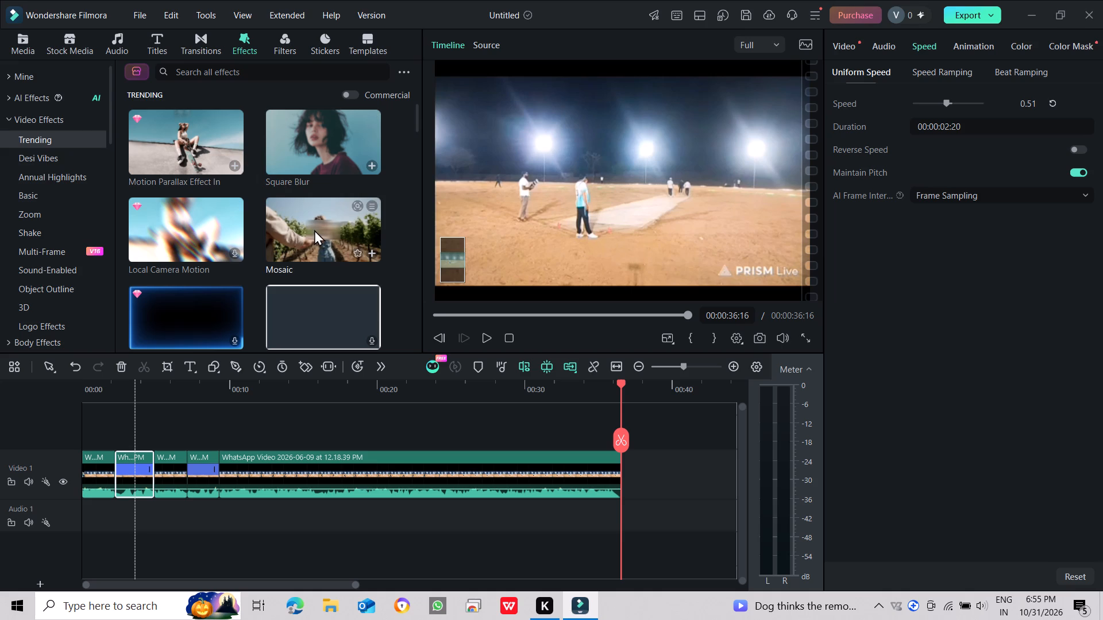
pyautogui.scroll(-2, 313, 233)
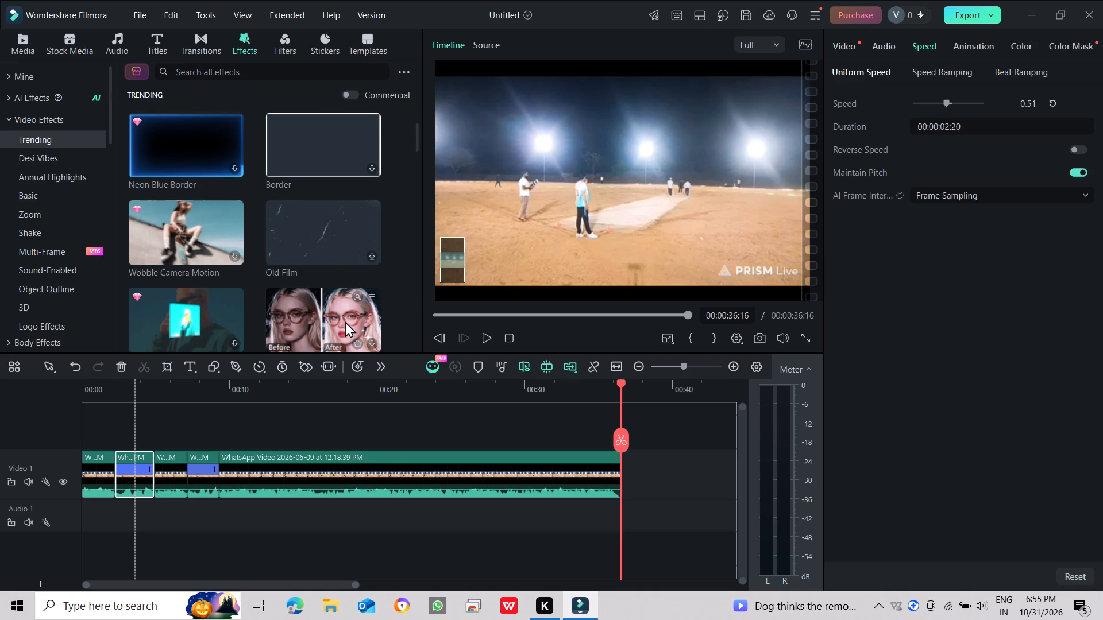
pyautogui.click(302, 304)
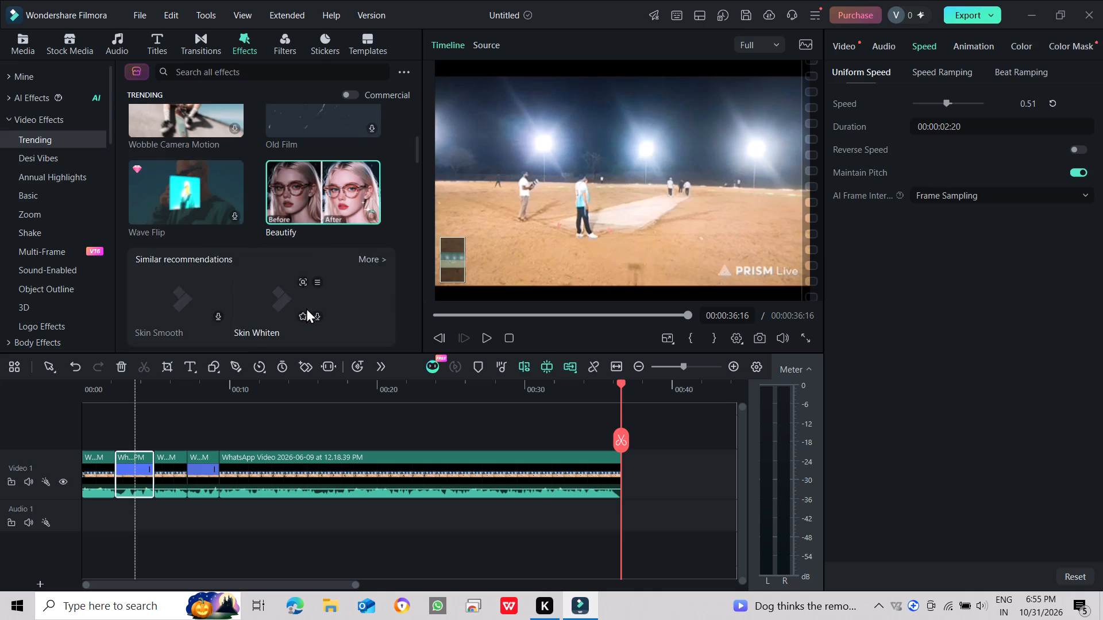
pyautogui.click(319, 190)
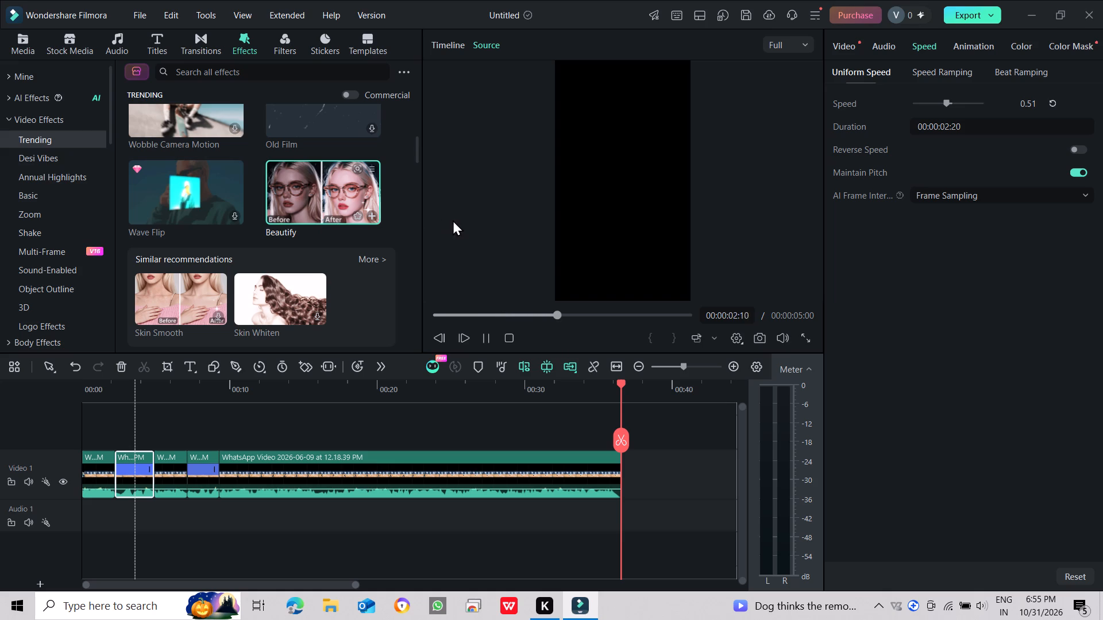
pyautogui.click(676, 259)
# Mark the Beautify effect as a favourite and replay its preview.
pyautogui.click(359, 212)
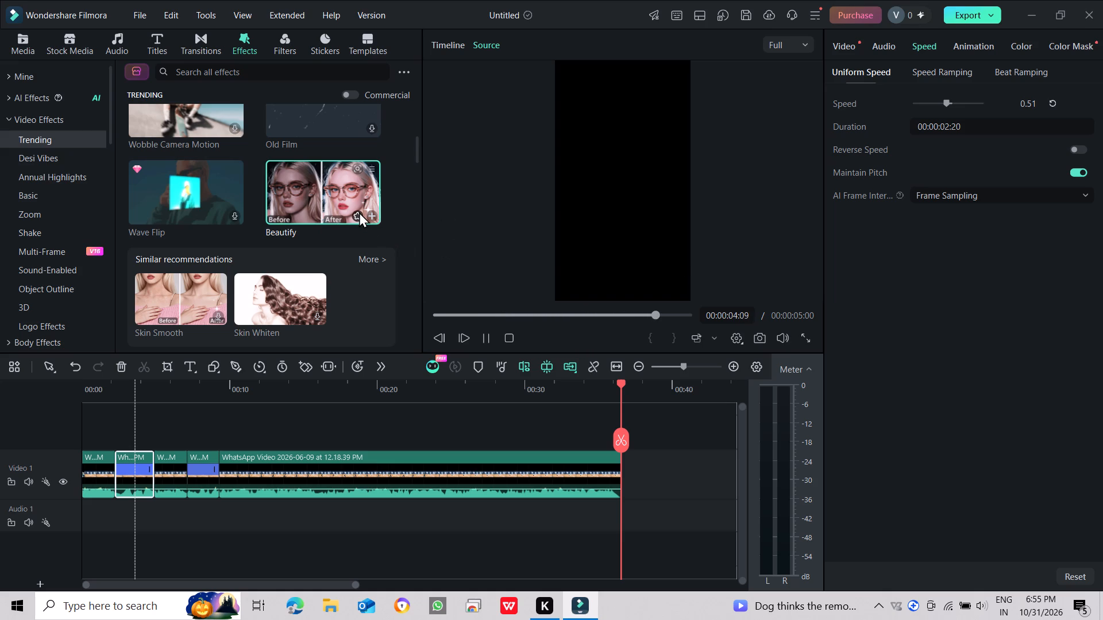
pyautogui.click(349, 187)
pyautogui.click(348, 186)
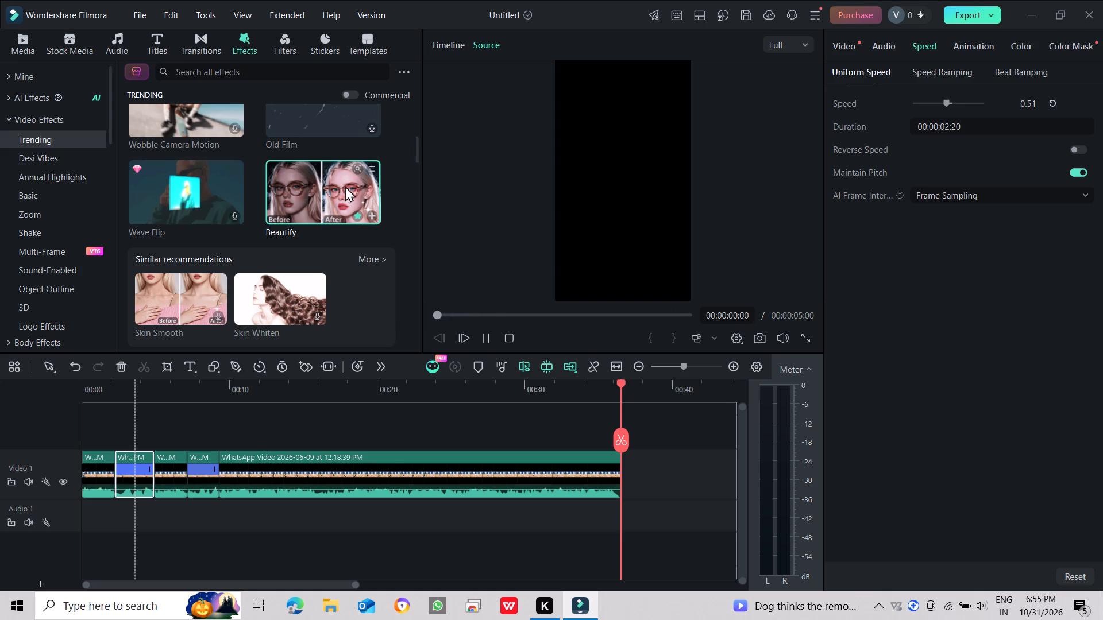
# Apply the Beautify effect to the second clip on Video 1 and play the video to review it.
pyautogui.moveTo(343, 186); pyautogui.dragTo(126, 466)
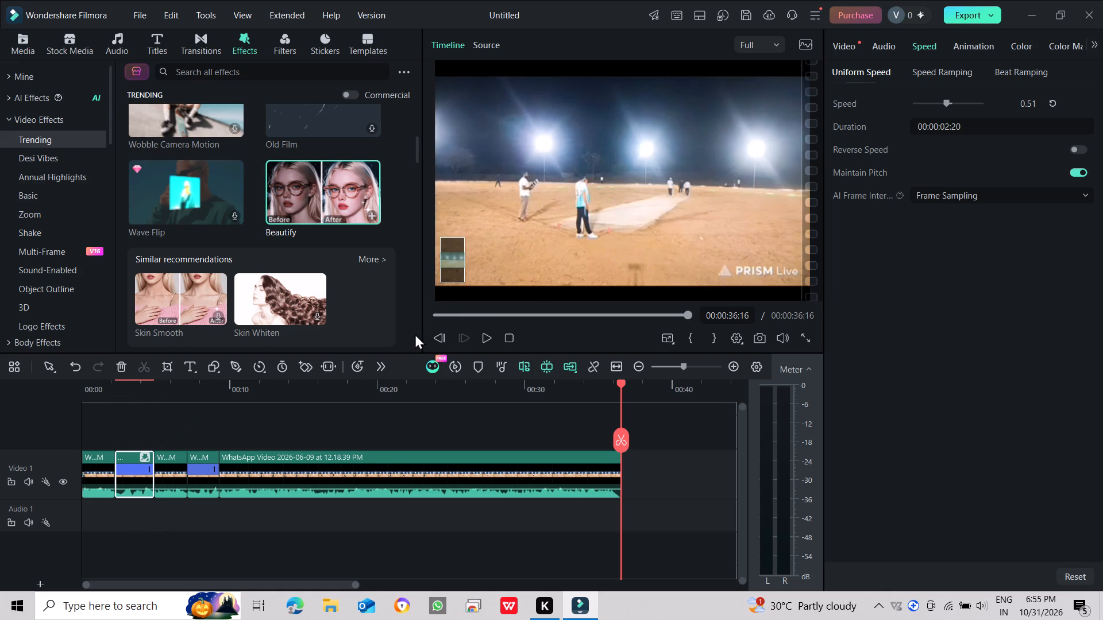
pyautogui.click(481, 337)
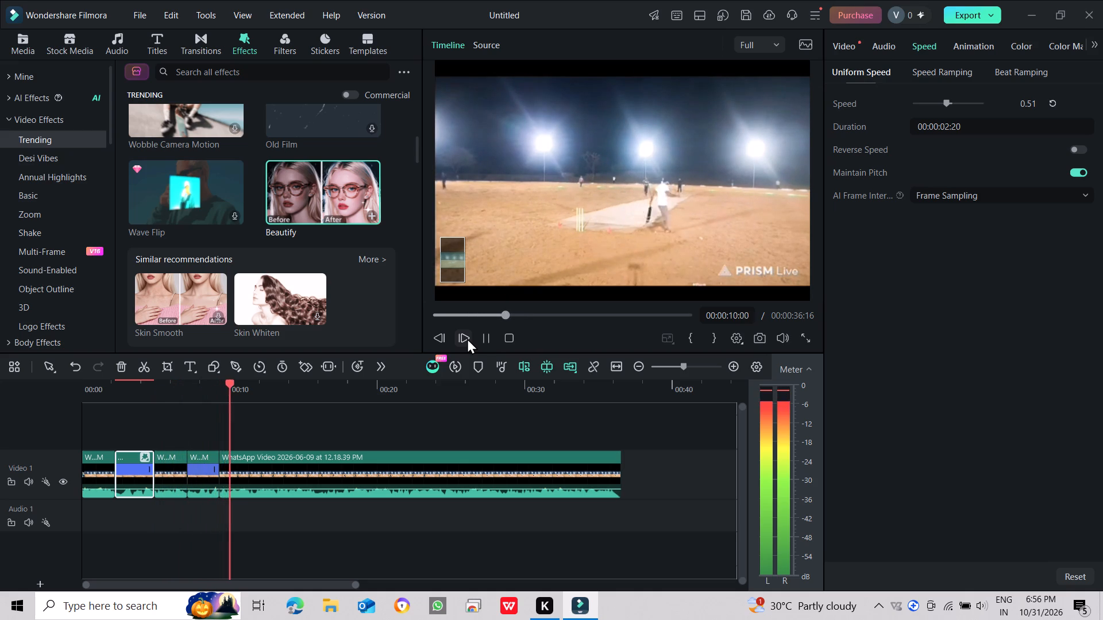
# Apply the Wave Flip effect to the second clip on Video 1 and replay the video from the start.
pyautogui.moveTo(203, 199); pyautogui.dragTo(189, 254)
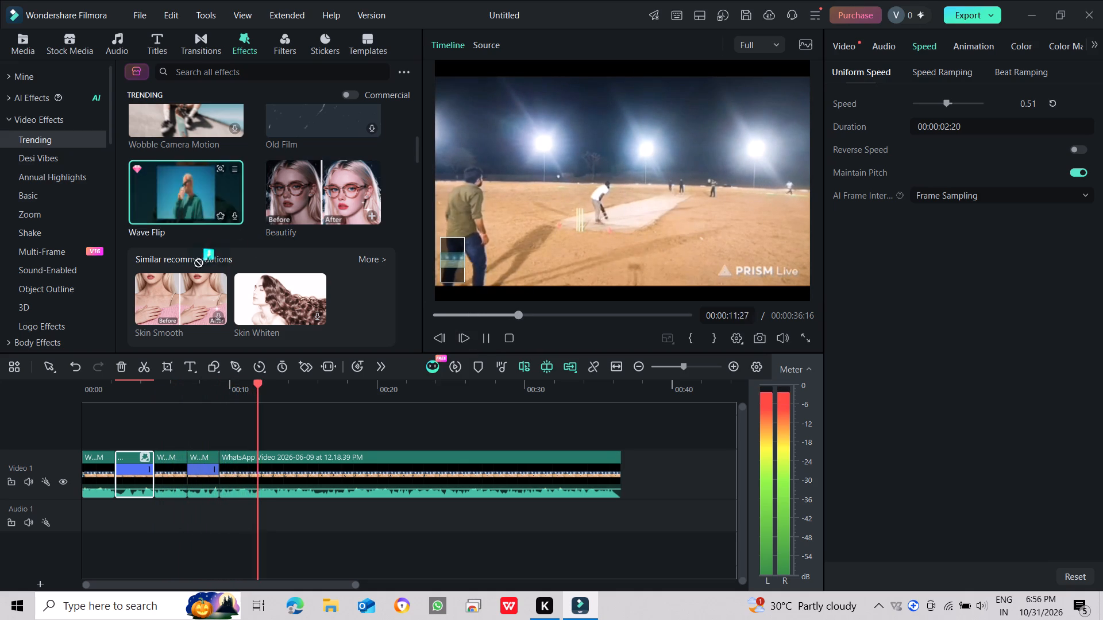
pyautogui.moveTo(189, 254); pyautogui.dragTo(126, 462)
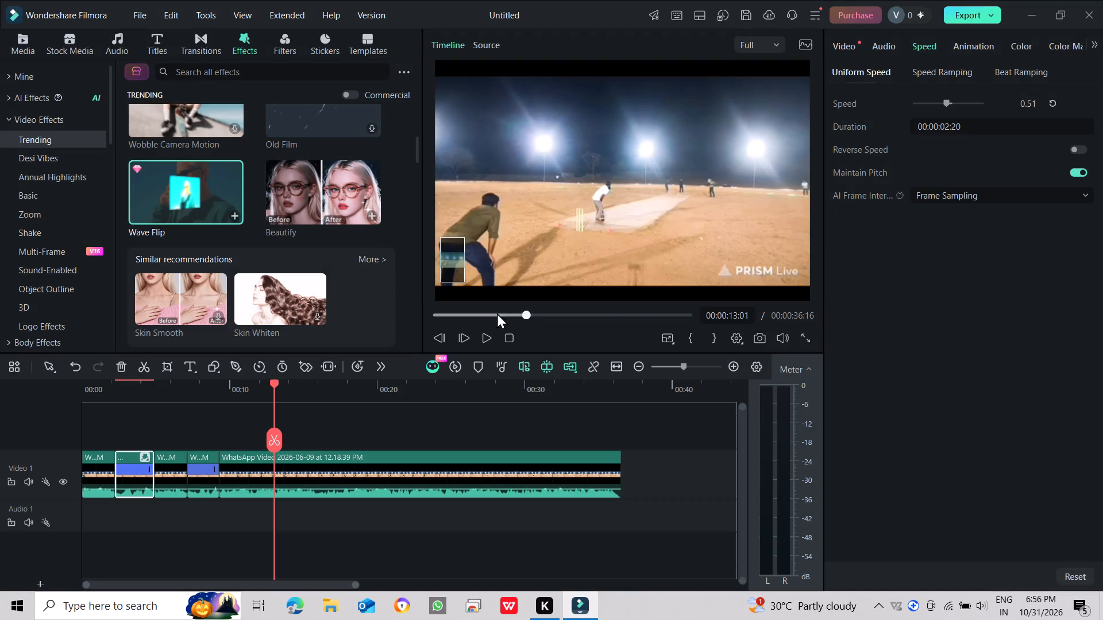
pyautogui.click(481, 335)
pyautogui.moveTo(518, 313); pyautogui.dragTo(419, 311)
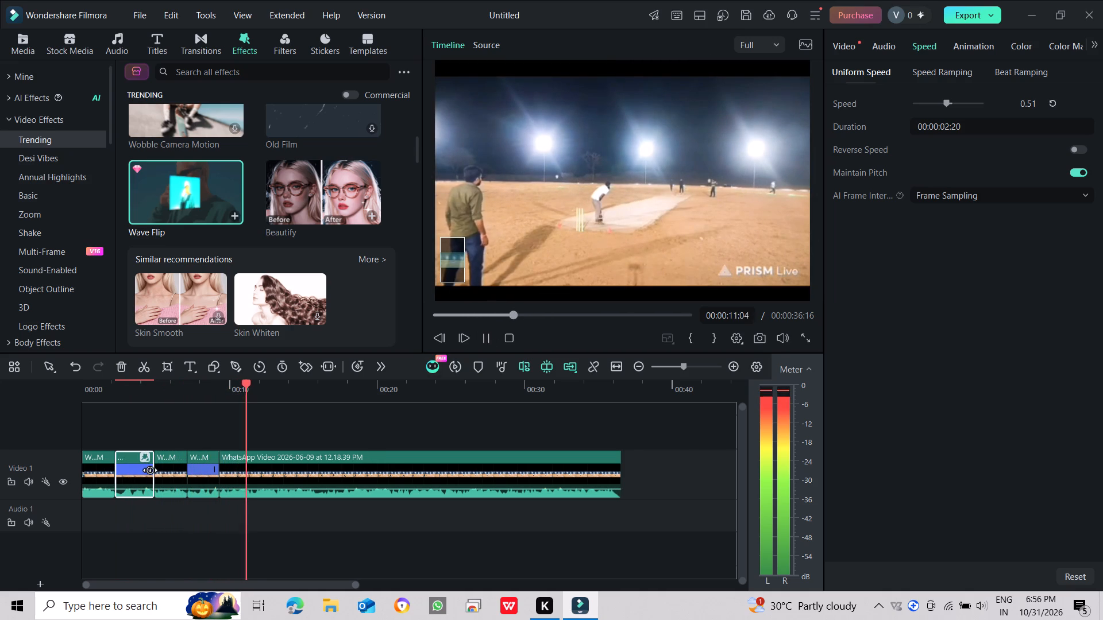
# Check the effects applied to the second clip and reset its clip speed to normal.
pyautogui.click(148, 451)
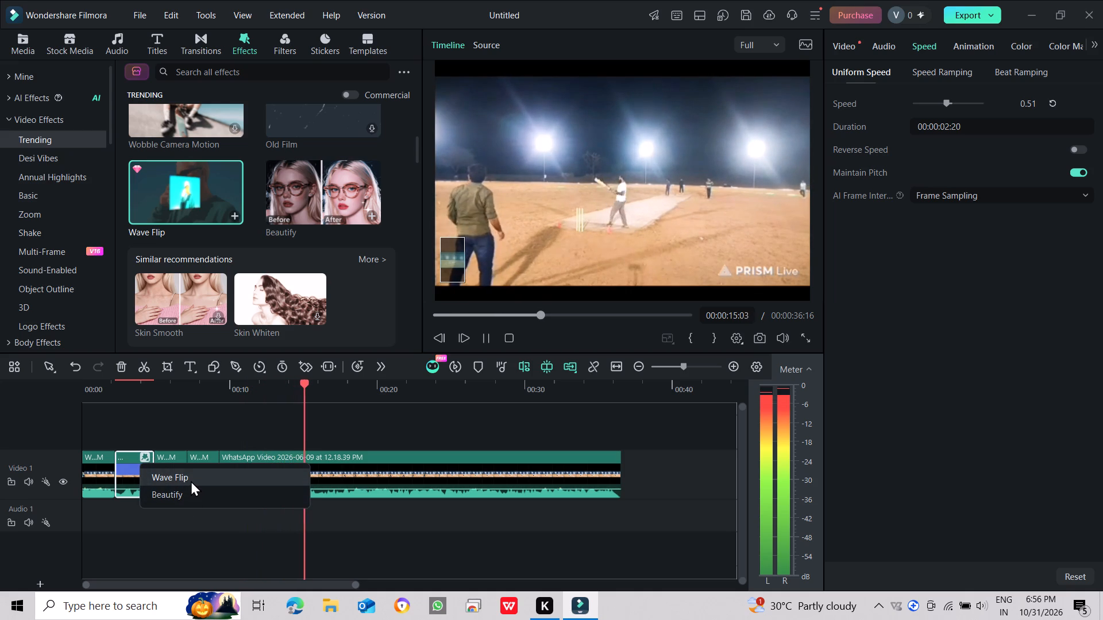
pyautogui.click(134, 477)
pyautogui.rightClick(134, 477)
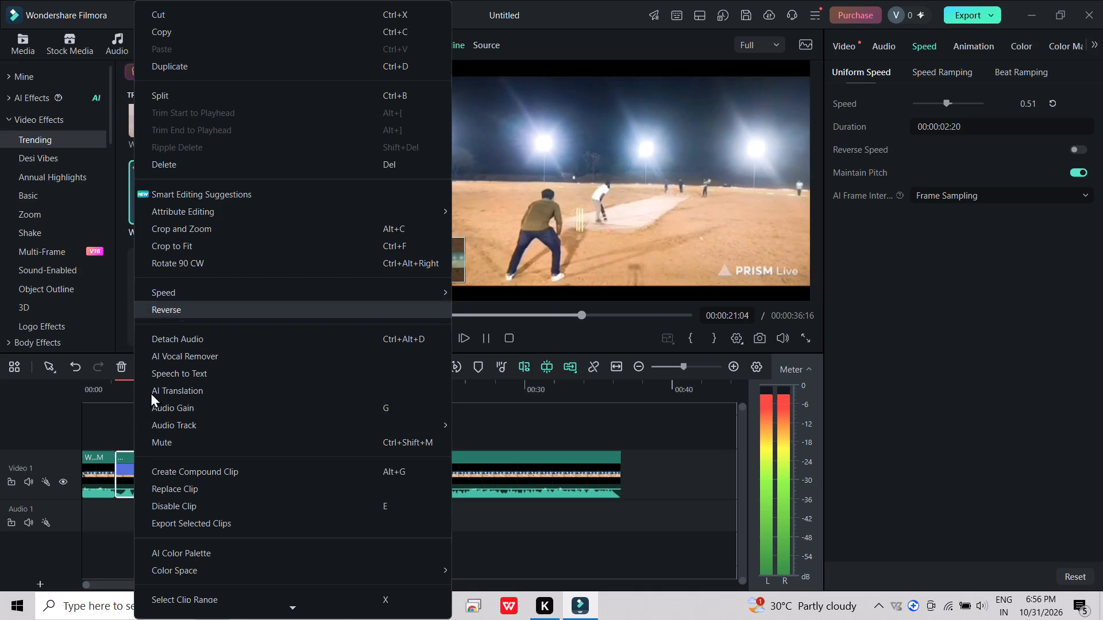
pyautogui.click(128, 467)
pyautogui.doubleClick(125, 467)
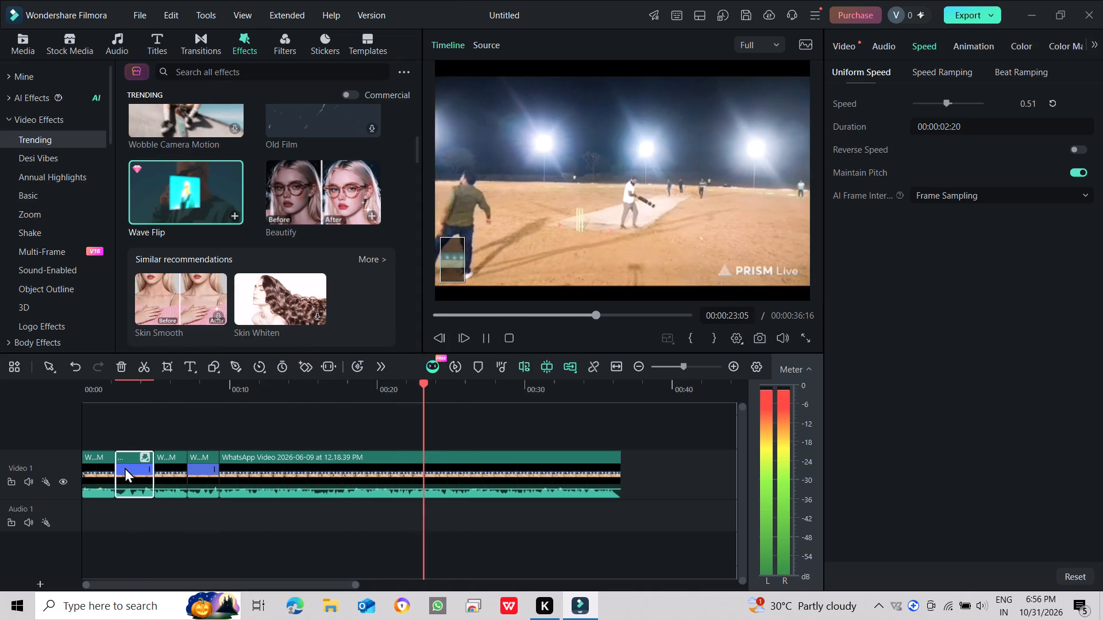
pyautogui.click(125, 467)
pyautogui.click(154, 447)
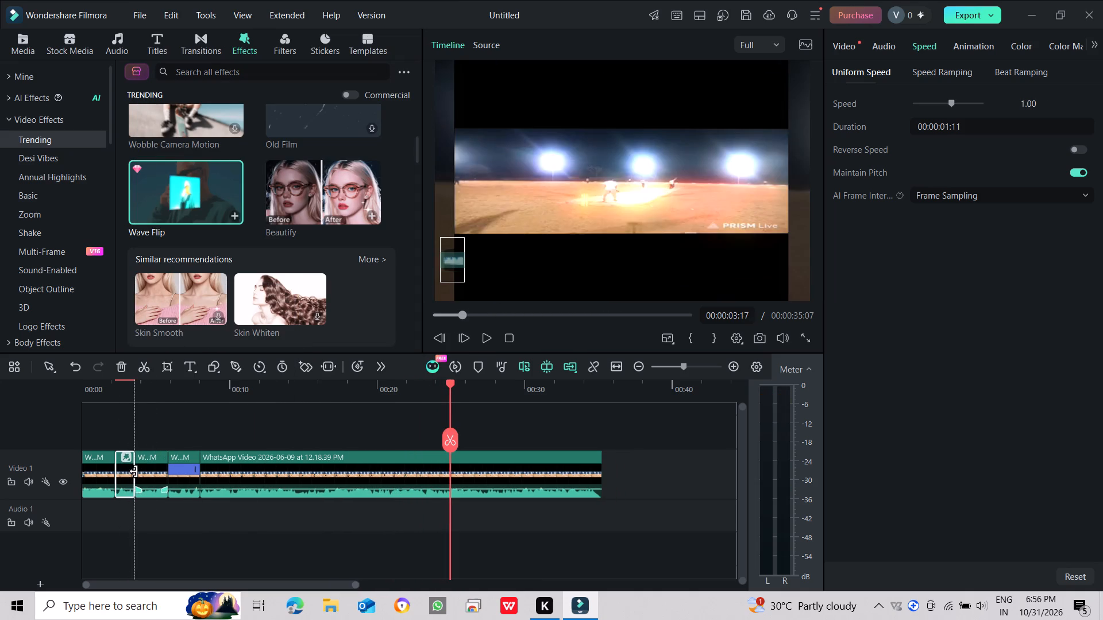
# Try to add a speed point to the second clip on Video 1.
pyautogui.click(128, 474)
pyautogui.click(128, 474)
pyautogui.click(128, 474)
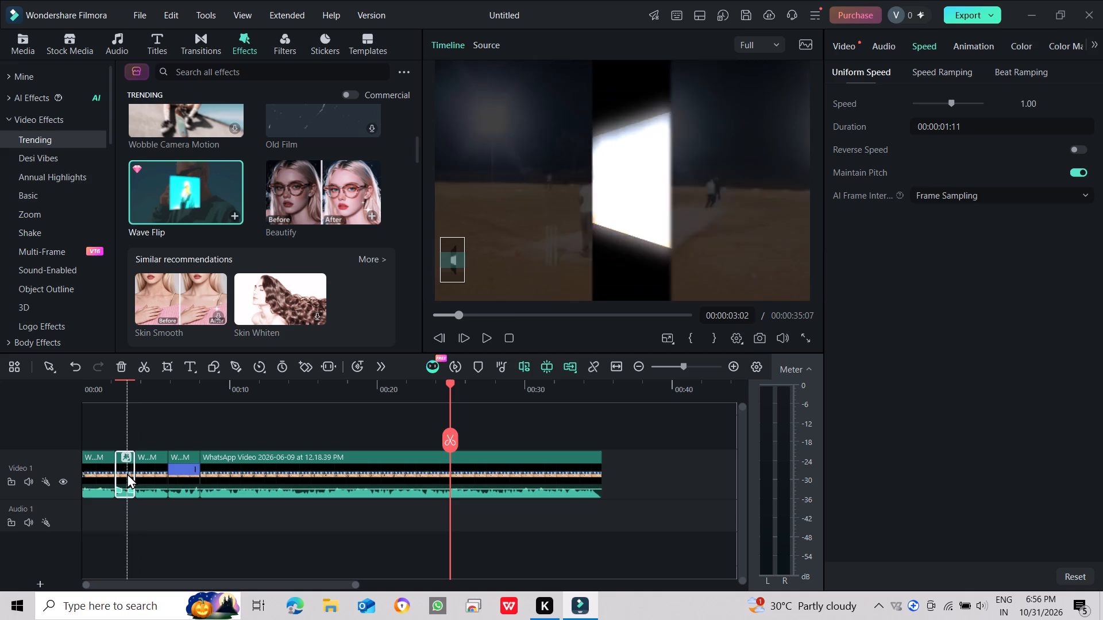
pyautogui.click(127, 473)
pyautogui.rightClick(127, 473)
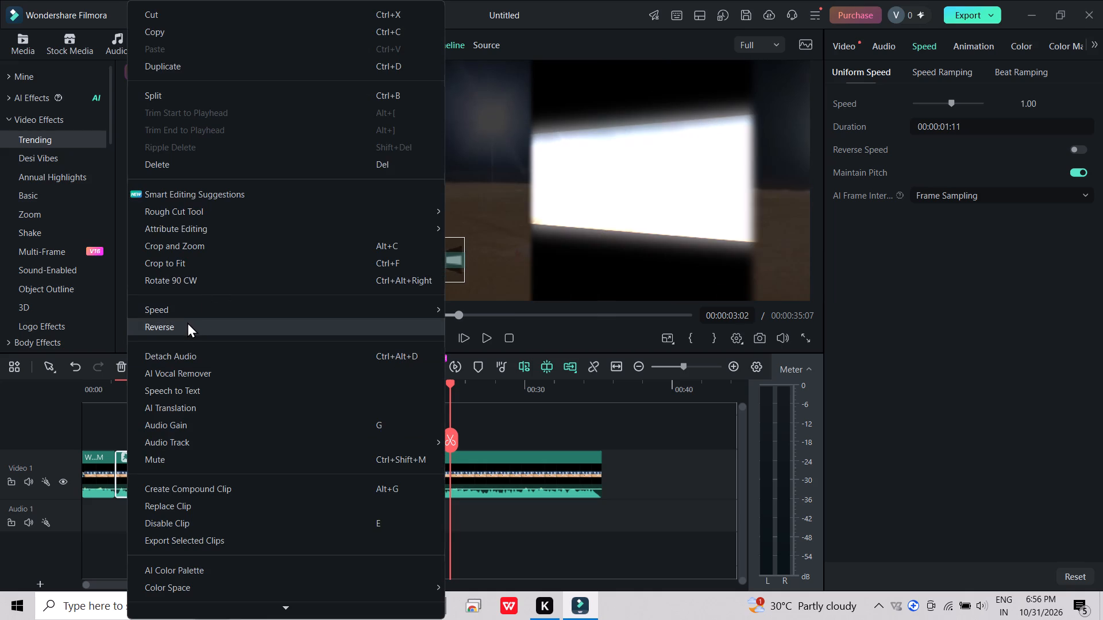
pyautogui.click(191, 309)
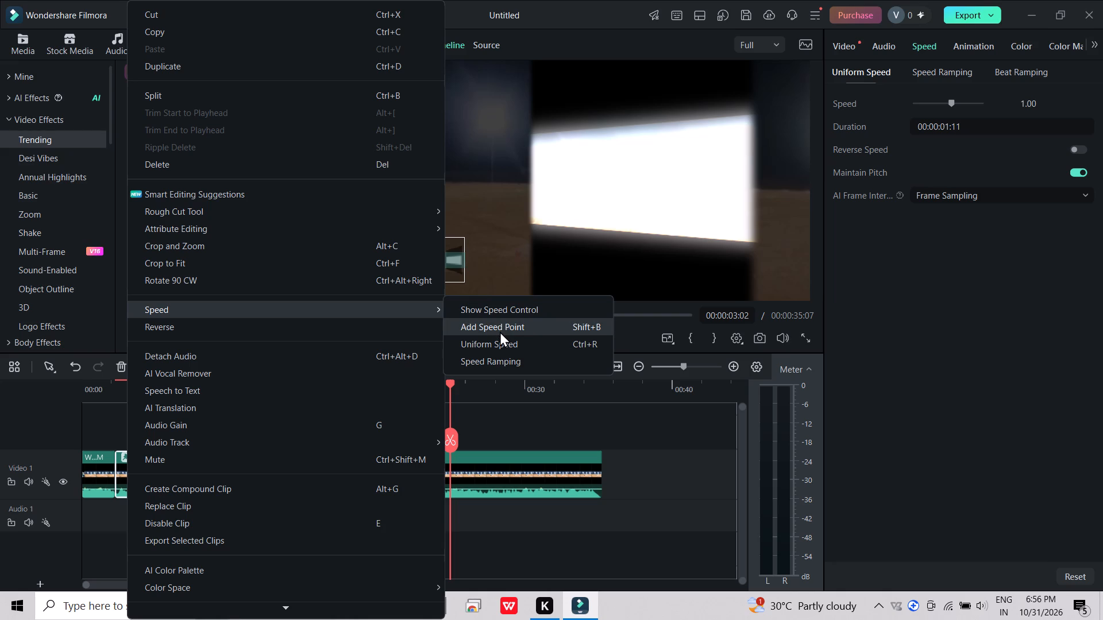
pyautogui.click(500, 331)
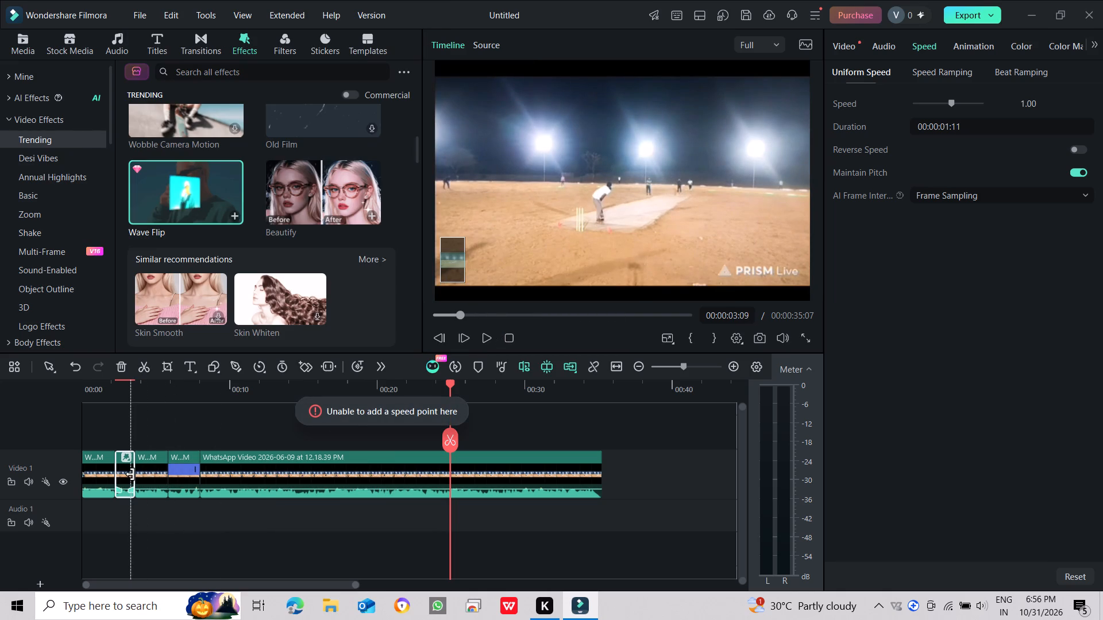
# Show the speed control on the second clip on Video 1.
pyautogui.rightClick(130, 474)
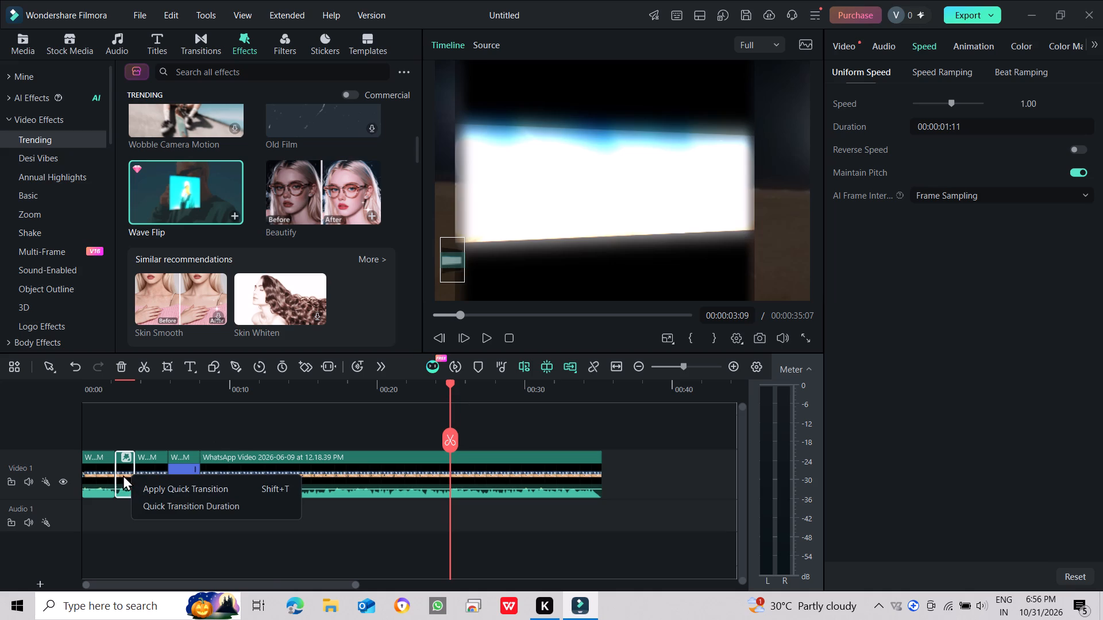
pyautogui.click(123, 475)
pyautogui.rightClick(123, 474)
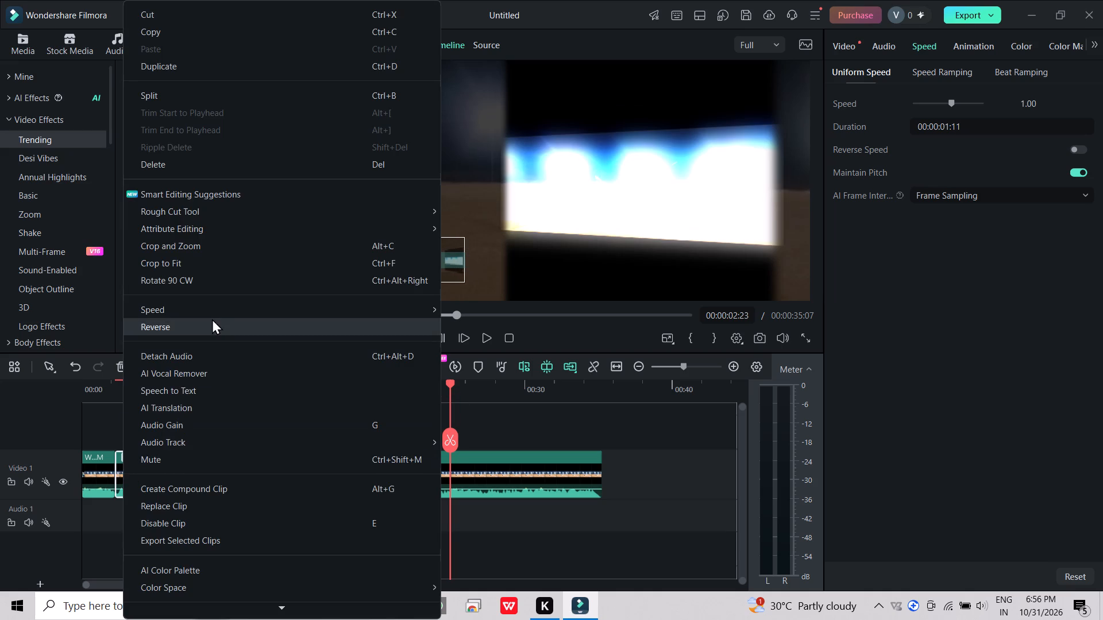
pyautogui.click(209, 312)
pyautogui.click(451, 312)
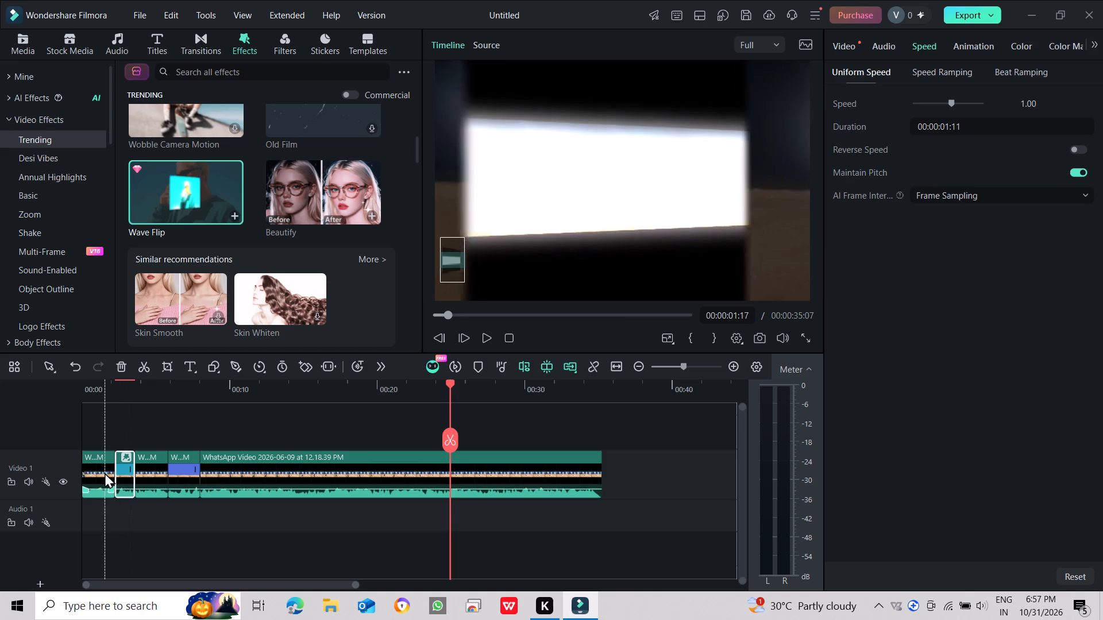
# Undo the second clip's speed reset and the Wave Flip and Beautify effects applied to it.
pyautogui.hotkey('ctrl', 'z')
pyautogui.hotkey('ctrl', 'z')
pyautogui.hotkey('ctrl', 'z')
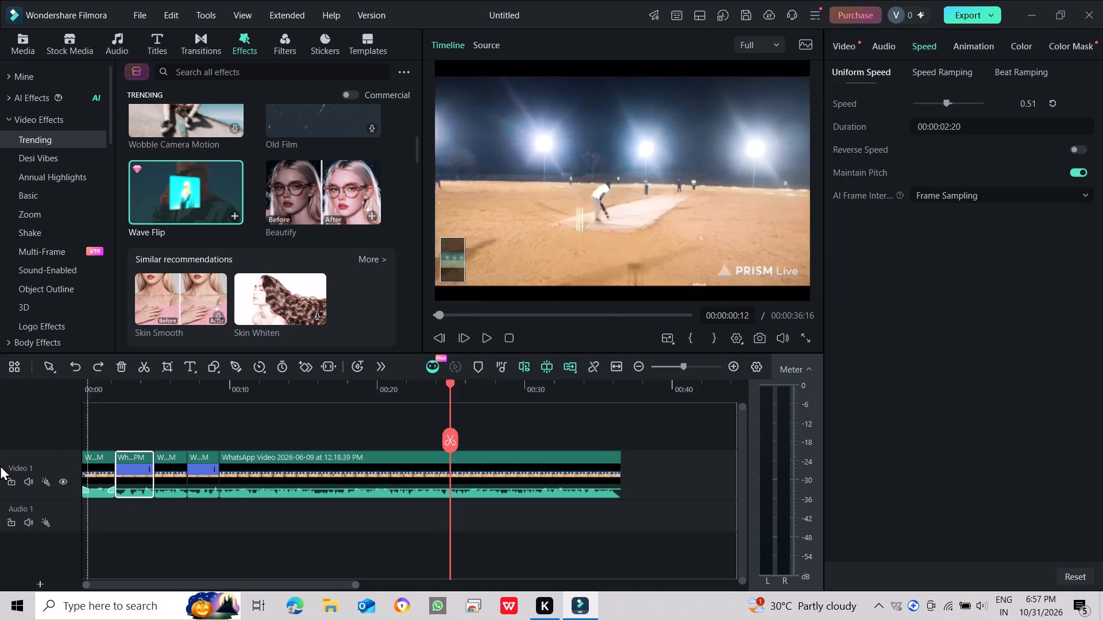
# Play the video and replay the section around 00:00:13 to 00:00:15 to examine the batting action in the long final clip.
pyautogui.click(128, 468)
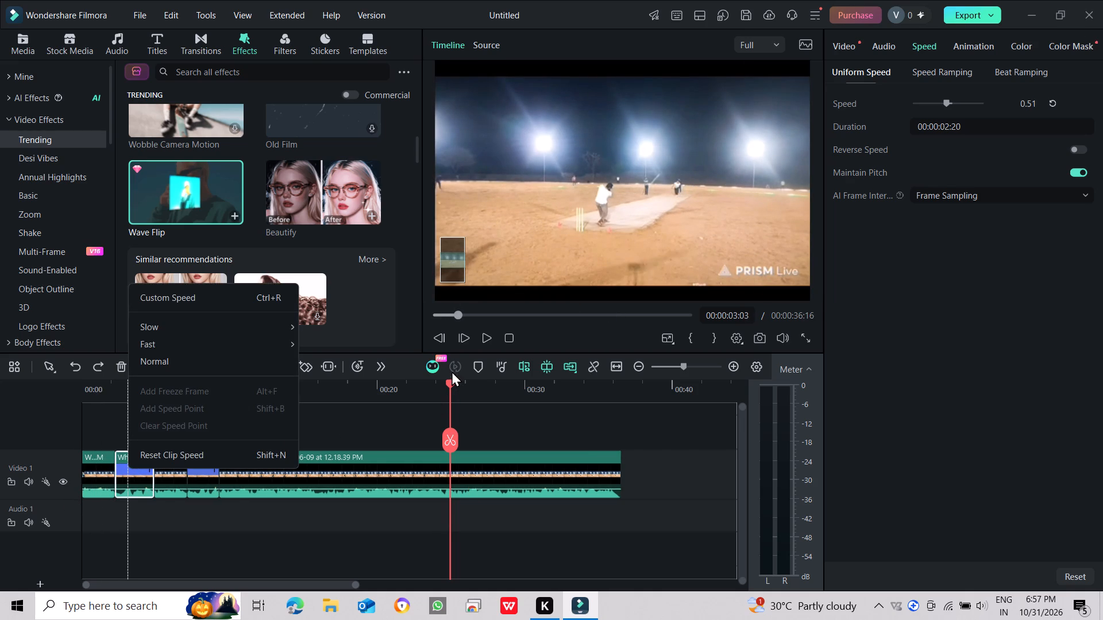
pyautogui.click(479, 337)
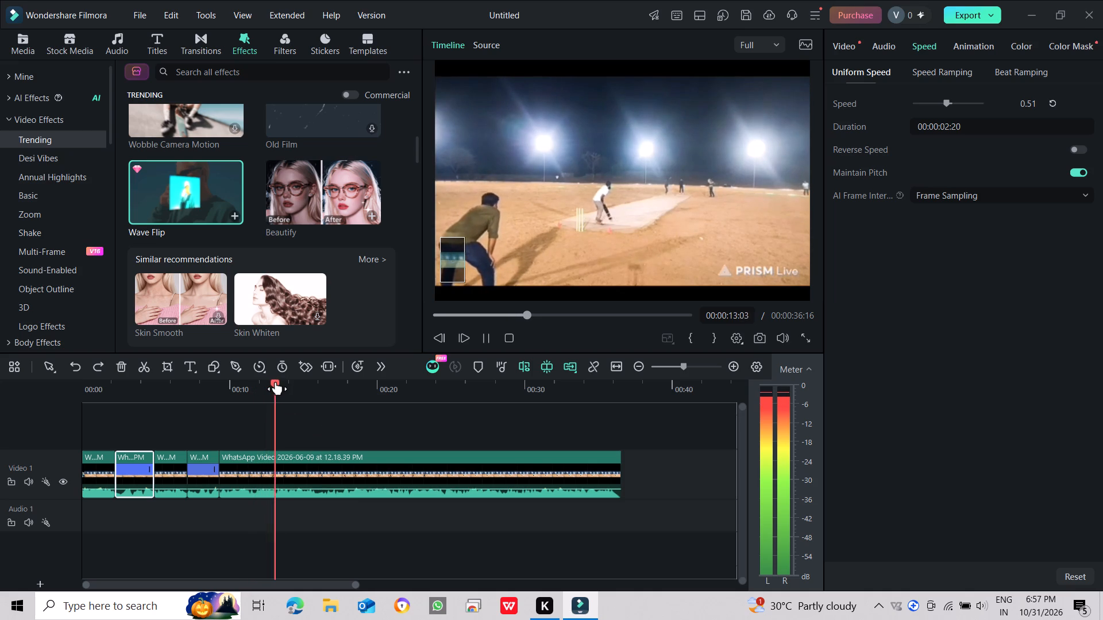
pyautogui.moveTo(278, 382); pyautogui.dragTo(285, 383)
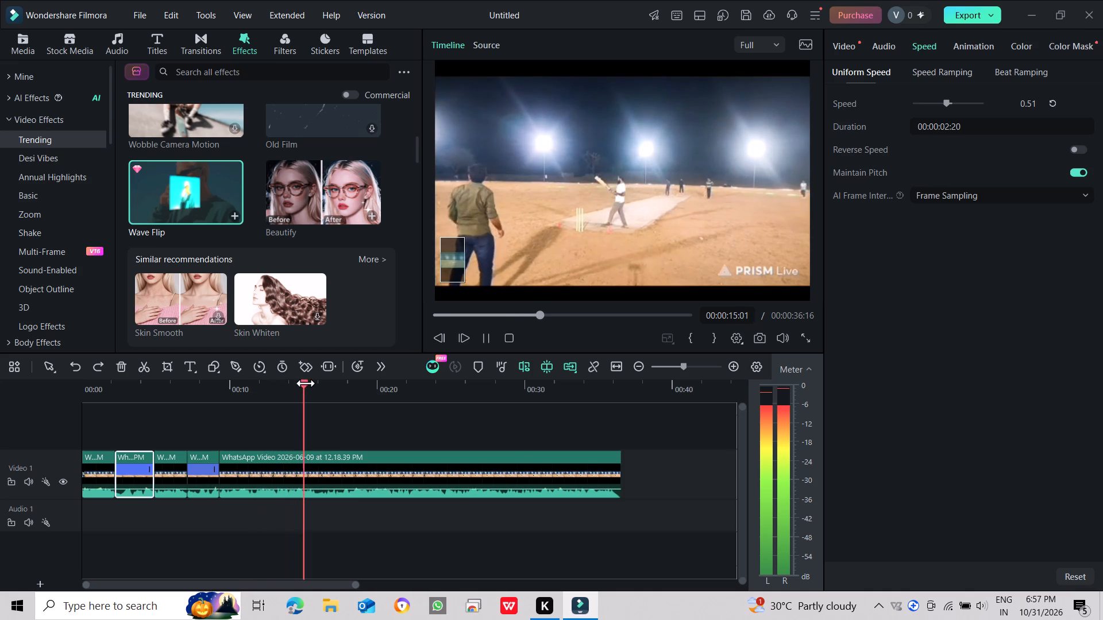
pyautogui.moveTo(315, 383); pyautogui.dragTo(285, 382)
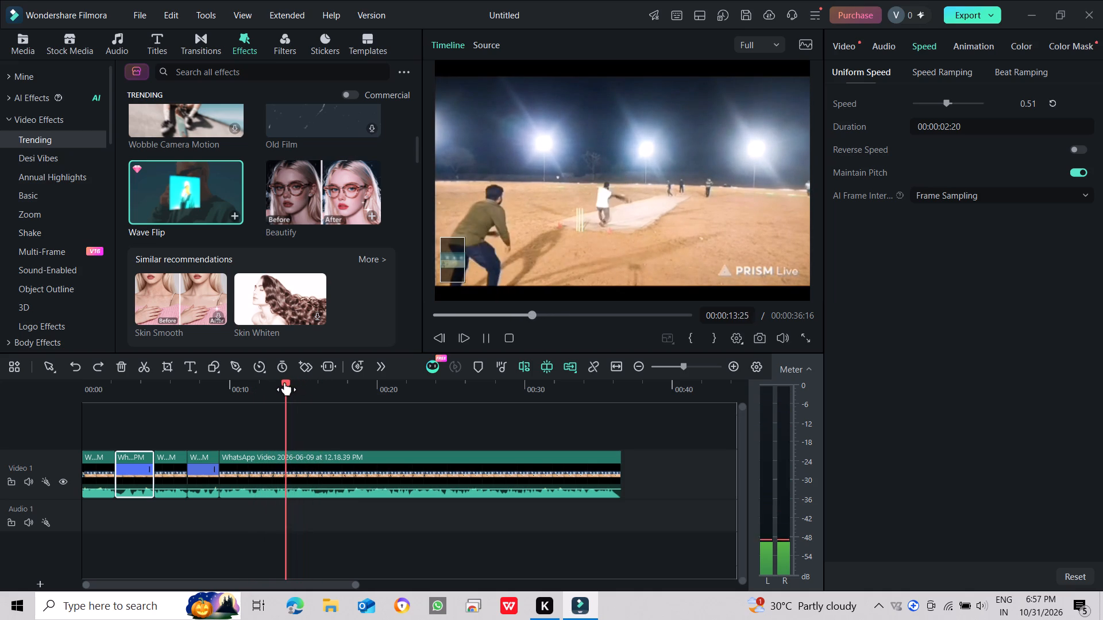
pyautogui.moveTo(285, 382); pyautogui.dragTo(282, 382)
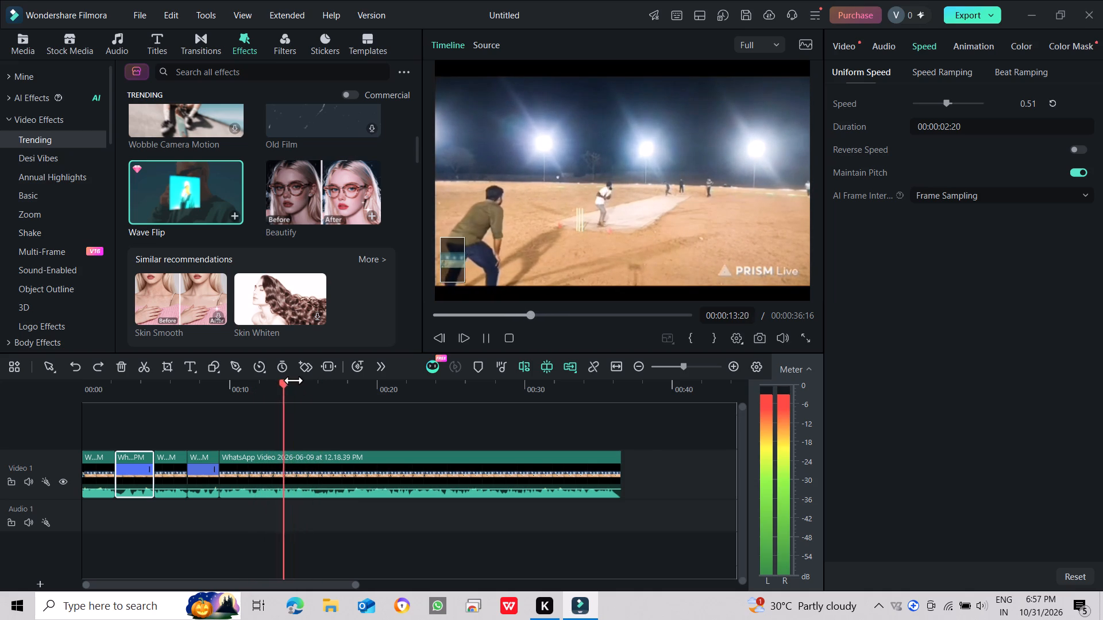
pyautogui.moveTo(291, 380); pyautogui.dragTo(281, 380)
pyautogui.moveTo(281, 380); pyautogui.dragTo(273, 380)
pyautogui.click(485, 340)
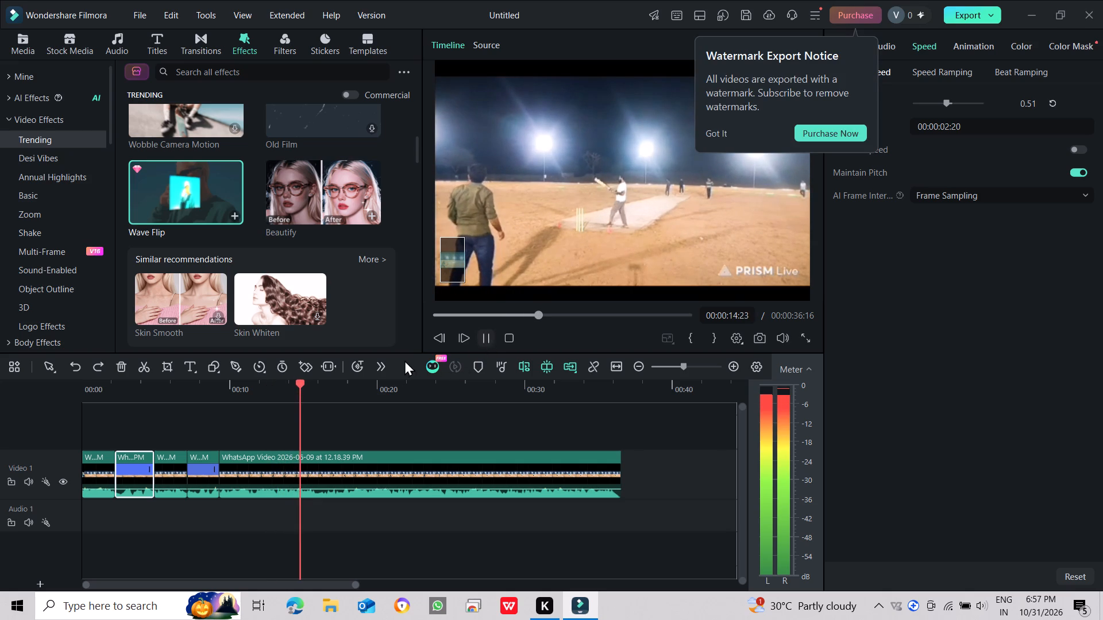
# Split the long final clip on Video 1 at 00:00:13:00, just before the batting action.
pyautogui.moveTo(307, 383); pyautogui.dragTo(285, 383)
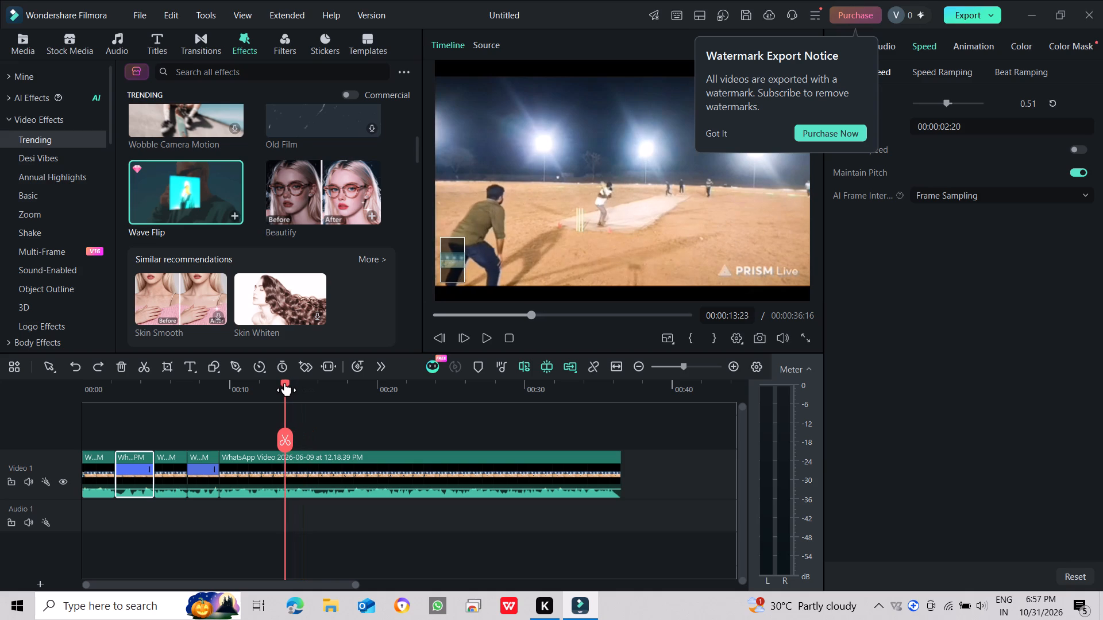
pyautogui.moveTo(285, 383); pyautogui.dragTo(277, 385)
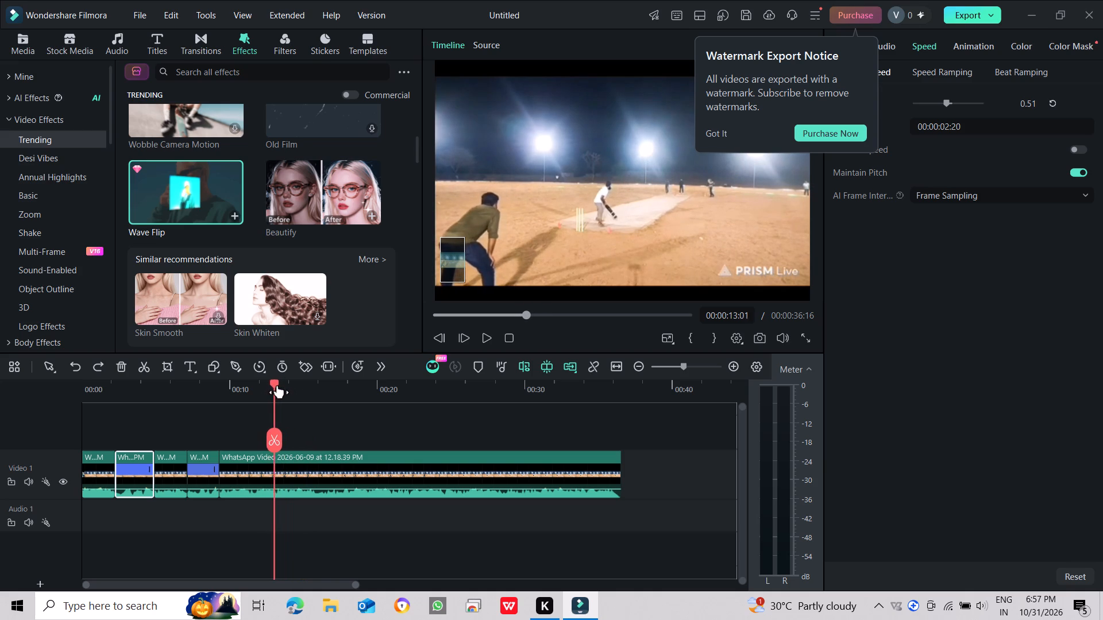
pyautogui.moveTo(277, 385); pyautogui.dragTo(273, 386)
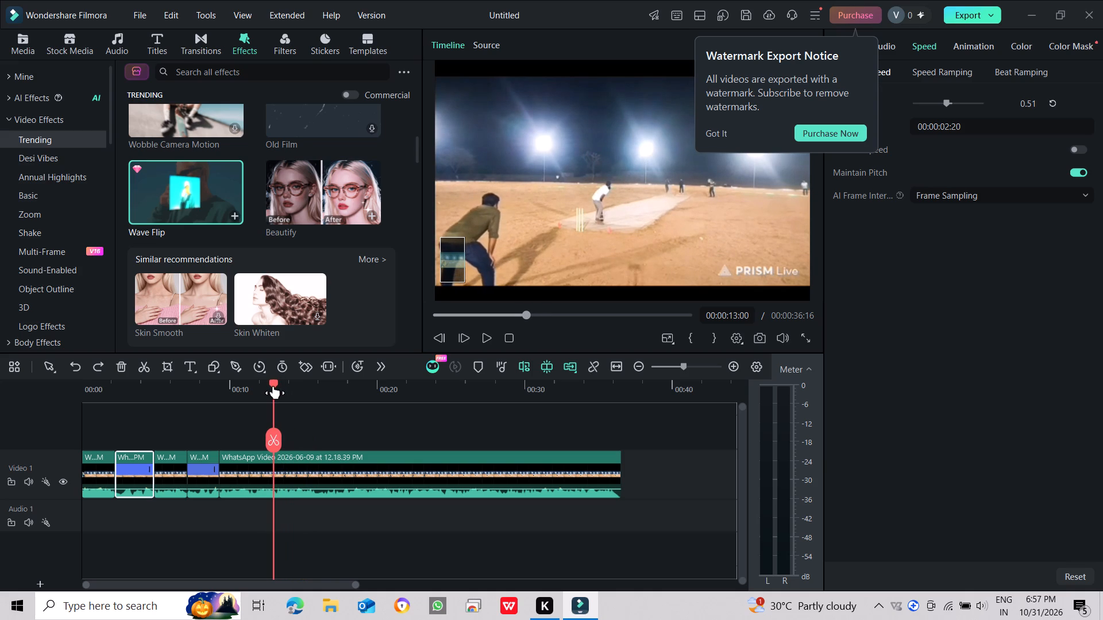
pyautogui.click(279, 437)
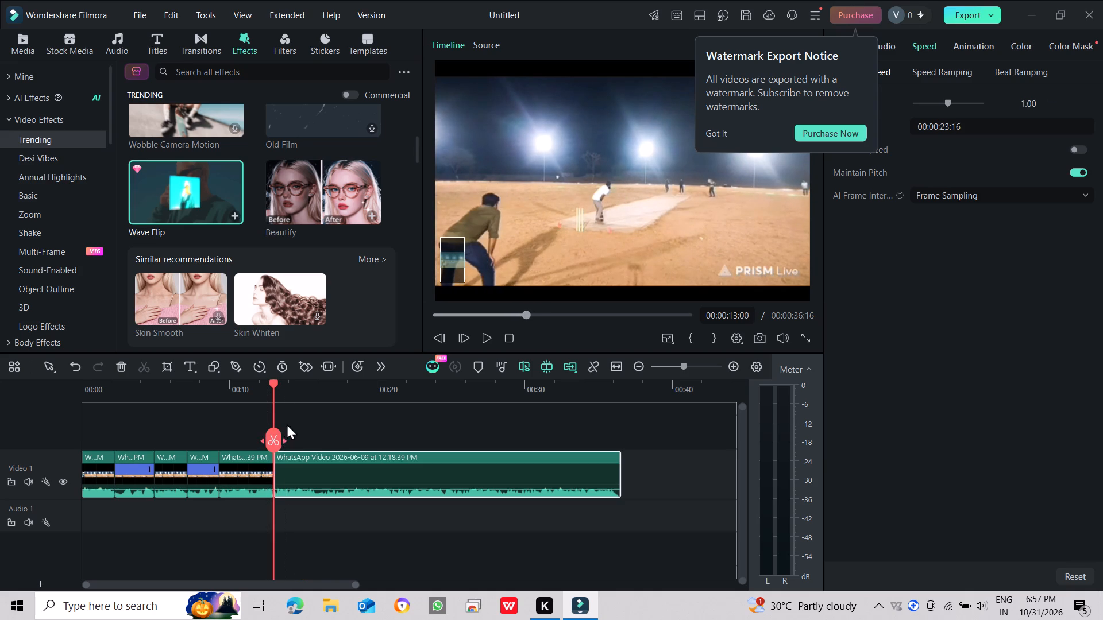
# Split the remaining long clip at 00:00:14:22 to isolate the batting action as a short clip.
pyautogui.moveTo(277, 387); pyautogui.dragTo(287, 386)
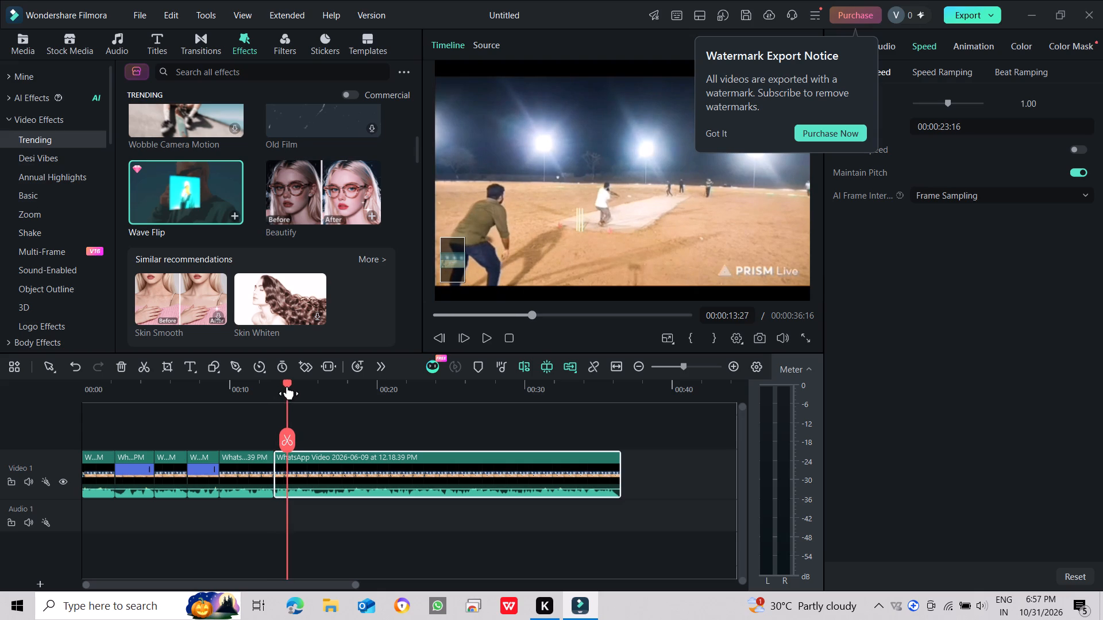
pyautogui.moveTo(287, 386); pyautogui.dragTo(292, 386)
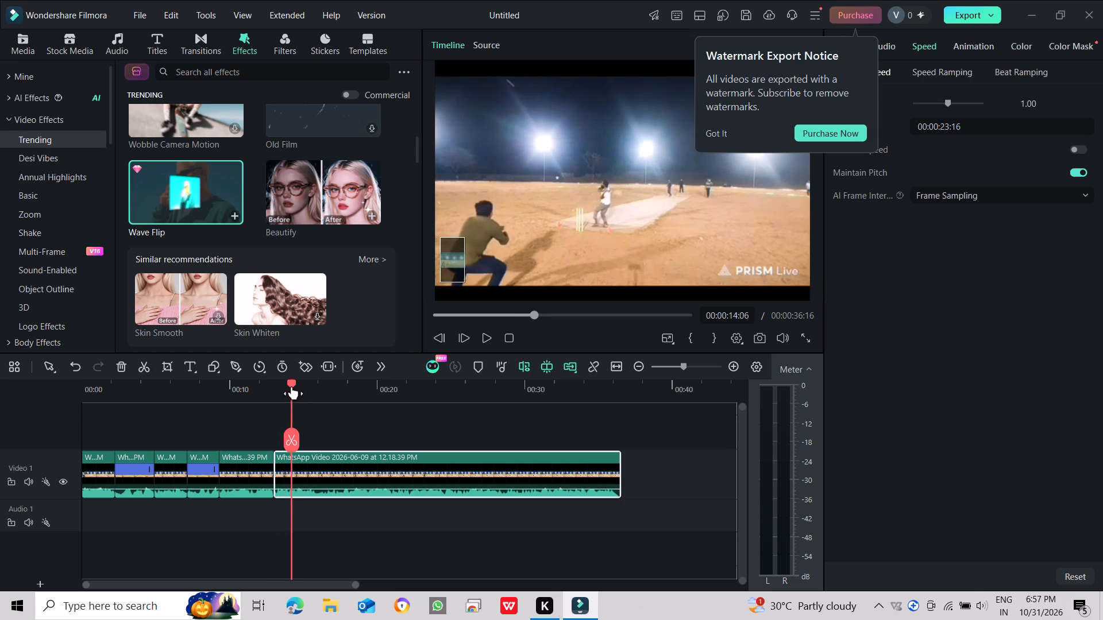
pyautogui.moveTo(292, 386); pyautogui.dragTo(294, 386)
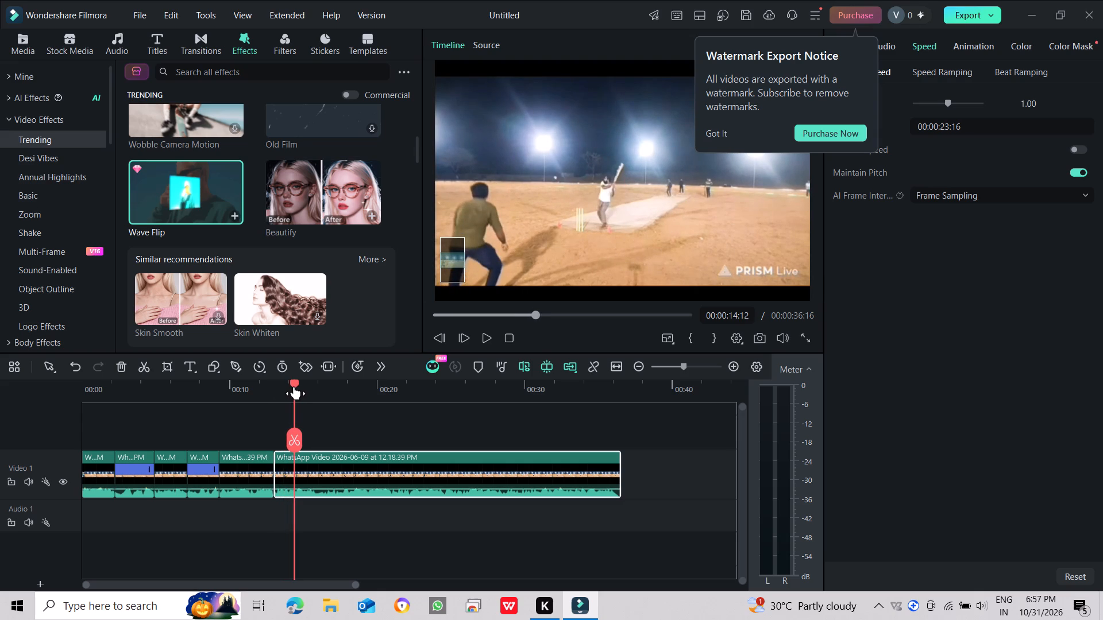
pyautogui.moveTo(294, 386); pyautogui.dragTo(298, 392)
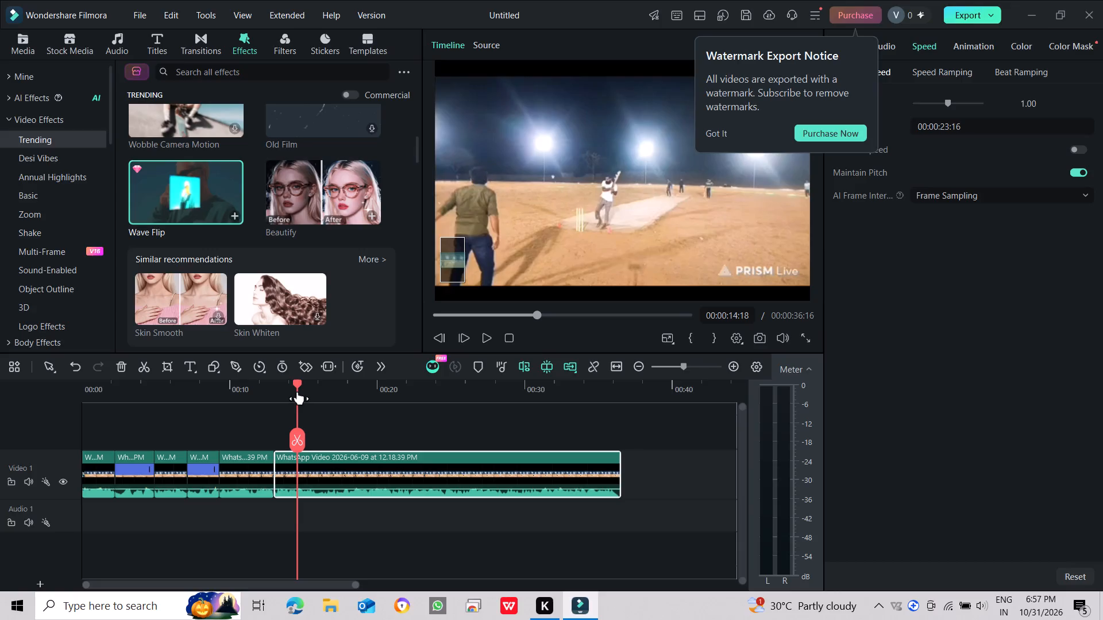
pyautogui.moveTo(298, 392); pyautogui.dragTo(299, 396)
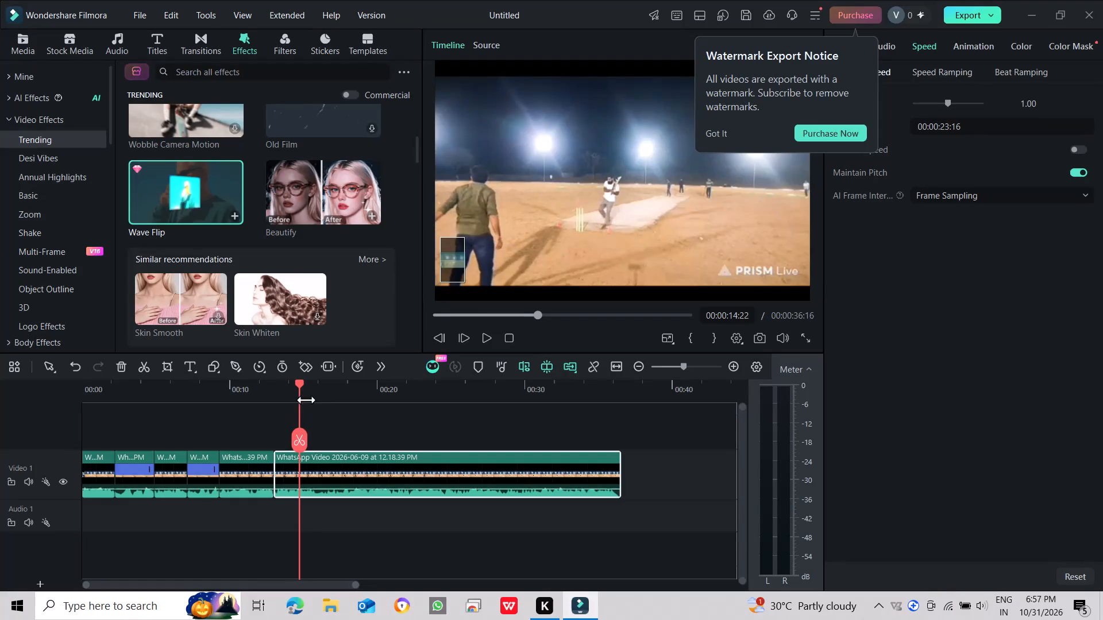
pyautogui.click(302, 437)
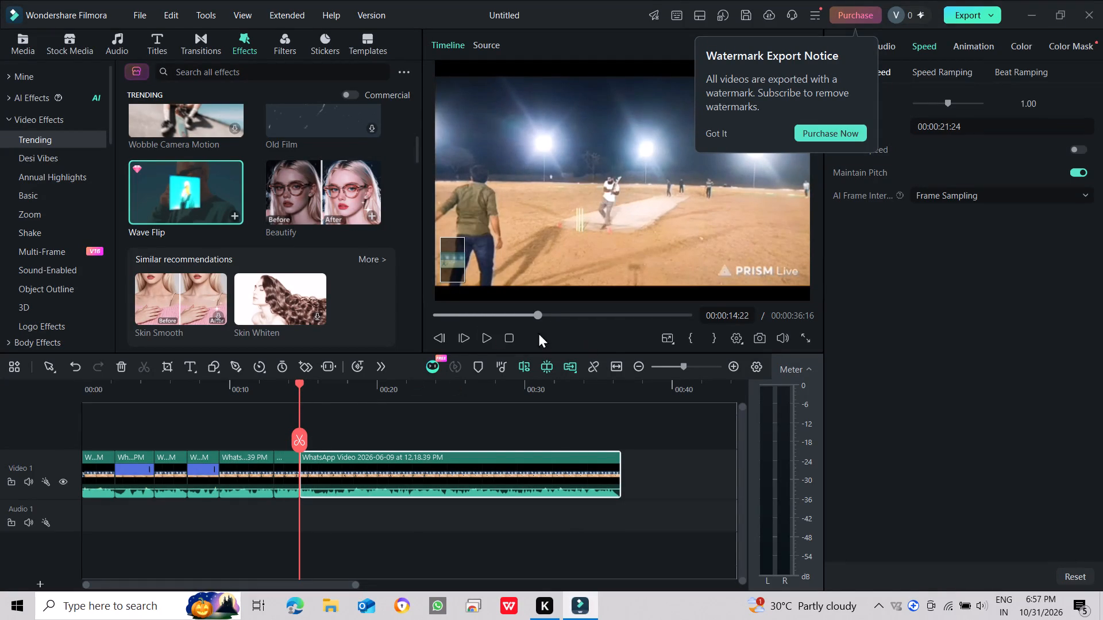
# Slow the short batting clip starting at 00:00:13:00 on Video 1 to 0.52x speed.
pyautogui.click(289, 472)
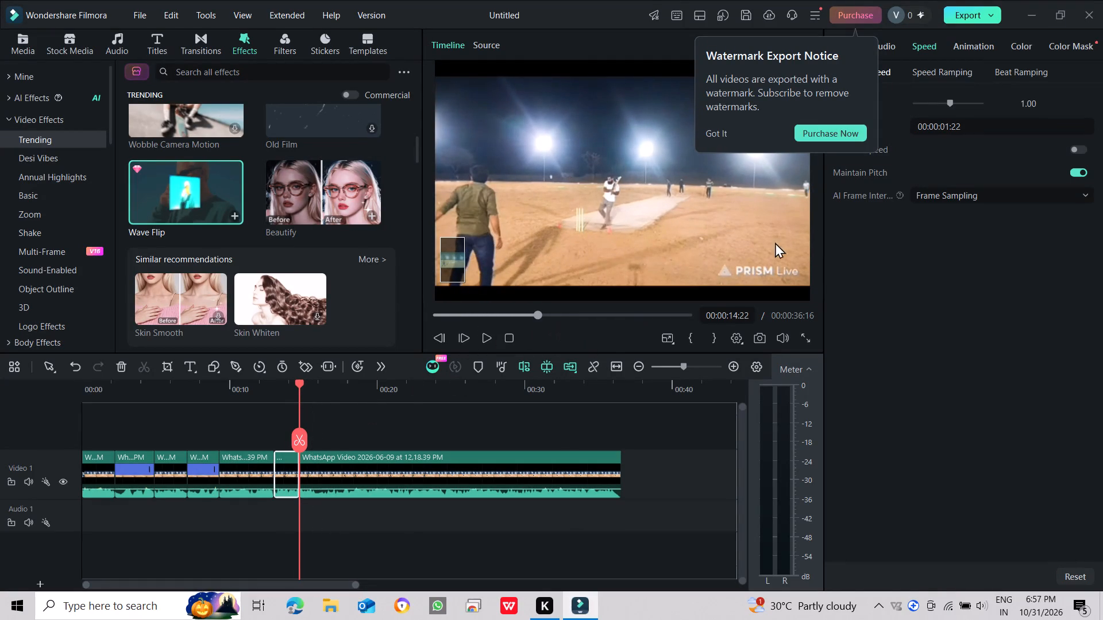
pyautogui.click(943, 100)
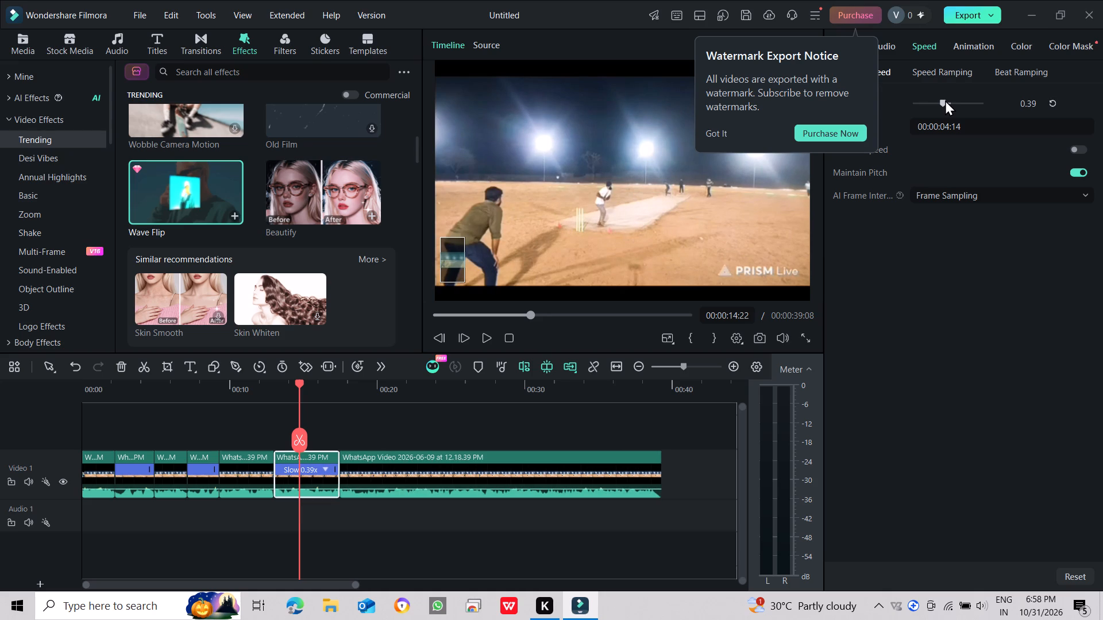
pyautogui.click(945, 100)
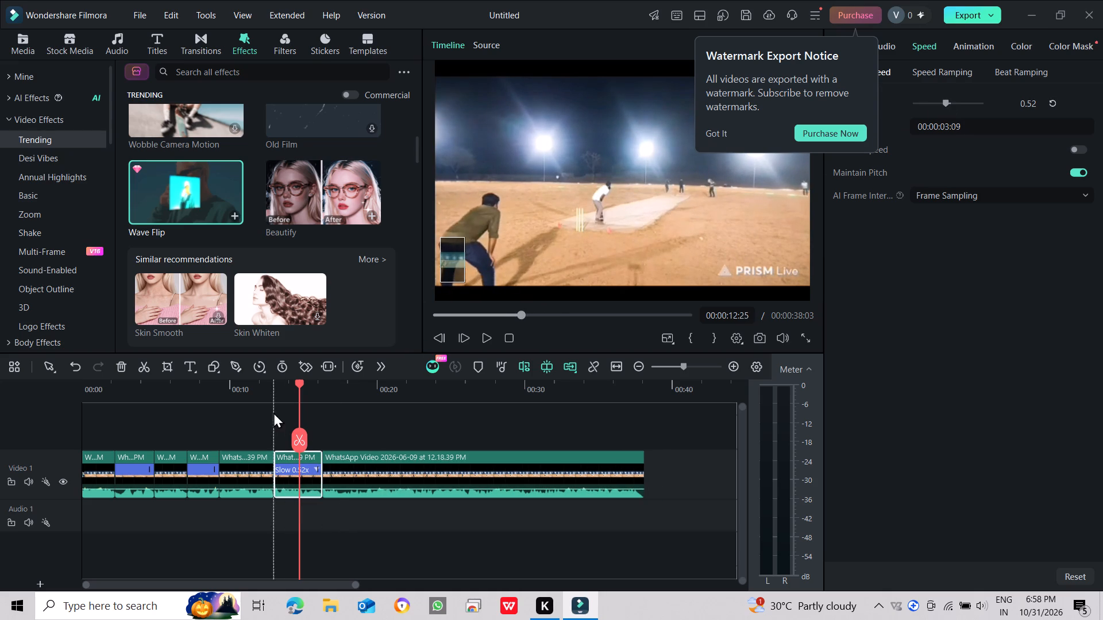
# Play the video from just before the newly slowed batting clip to check its slow motion.
pyautogui.moveTo(299, 381); pyautogui.dragTo(265, 379)
pyautogui.click(479, 334)
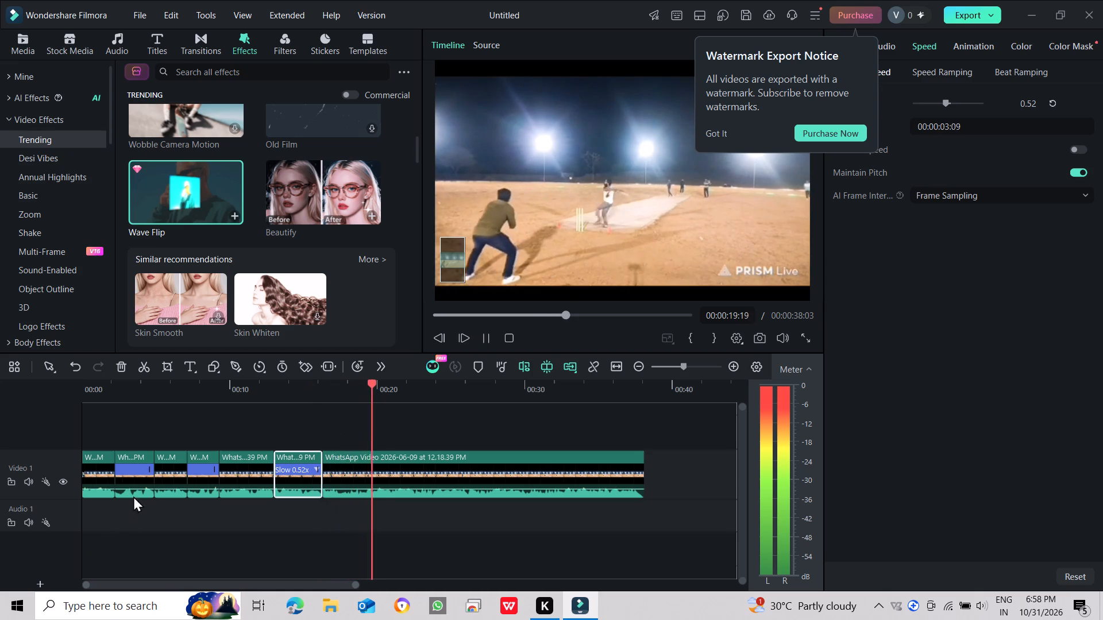
pyautogui.click(149, 474)
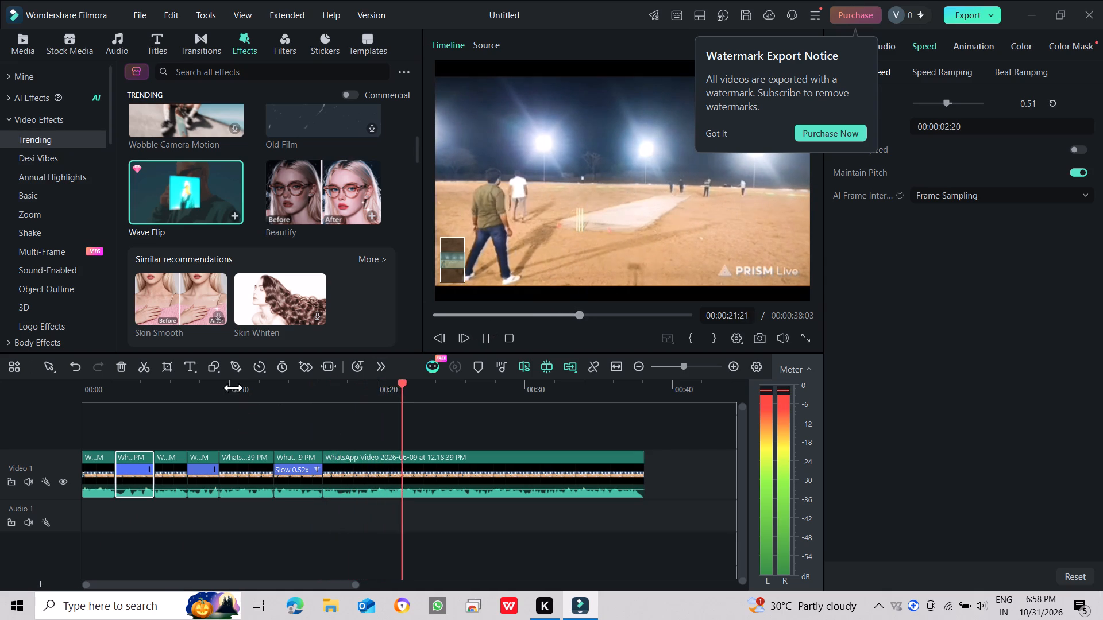
pyautogui.click(488, 338)
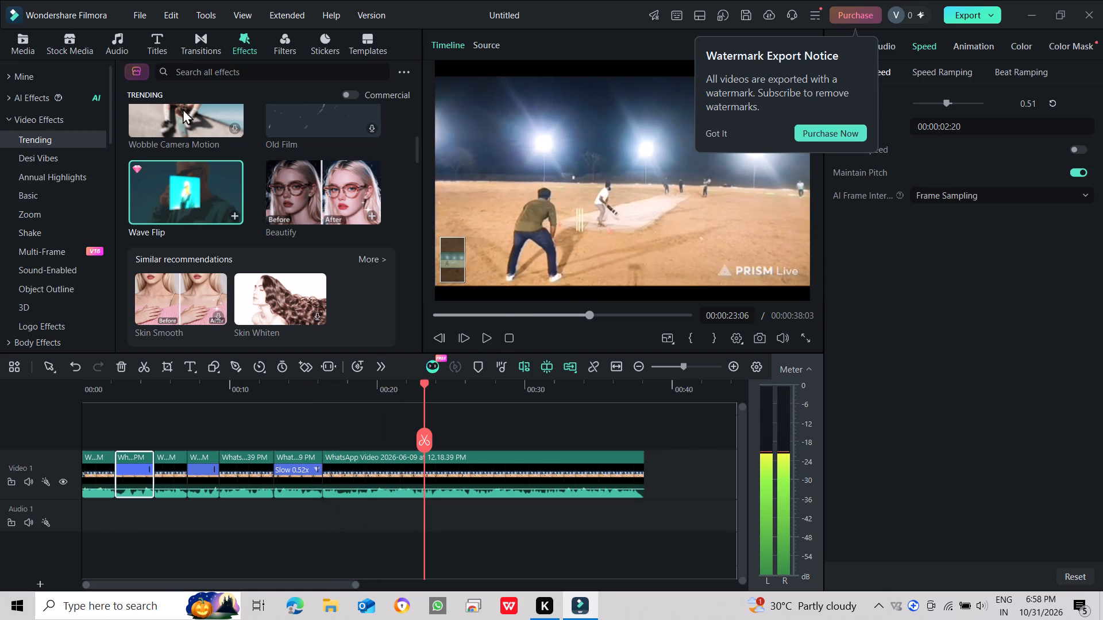
# Search the sticker library for SIX.
pyautogui.click(317, 45)
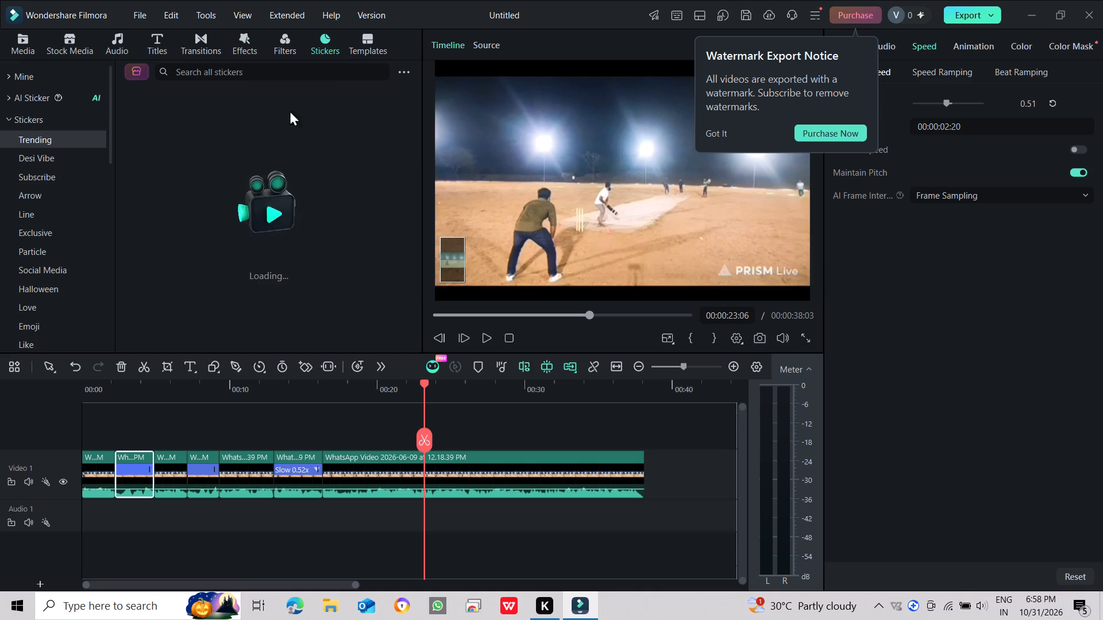
pyautogui.click(240, 68)
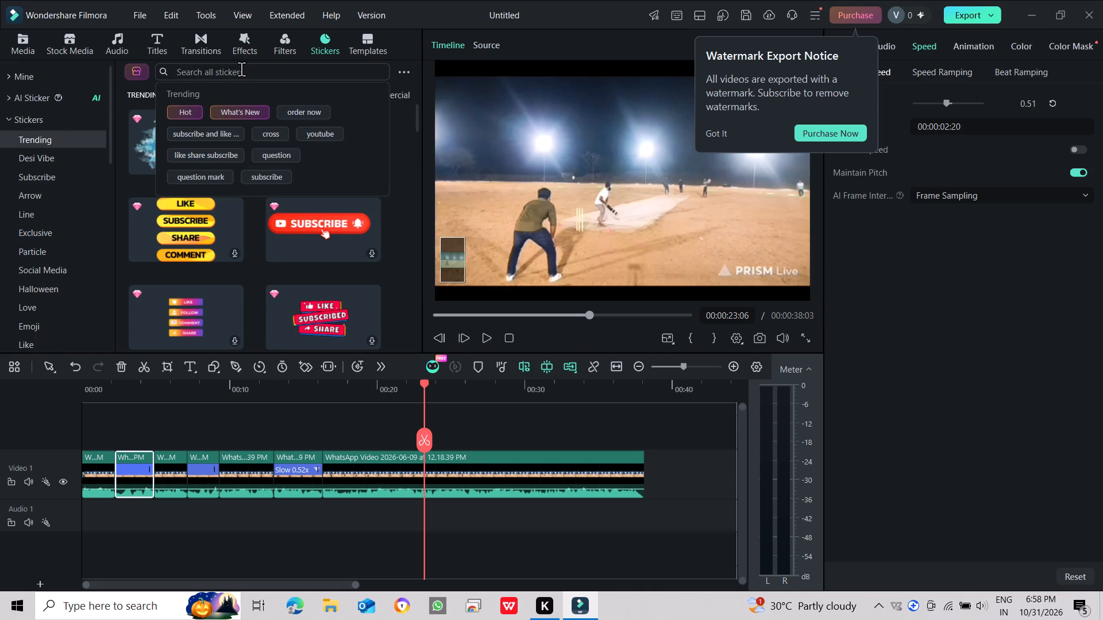
pyautogui.hotkey('shift', 's')
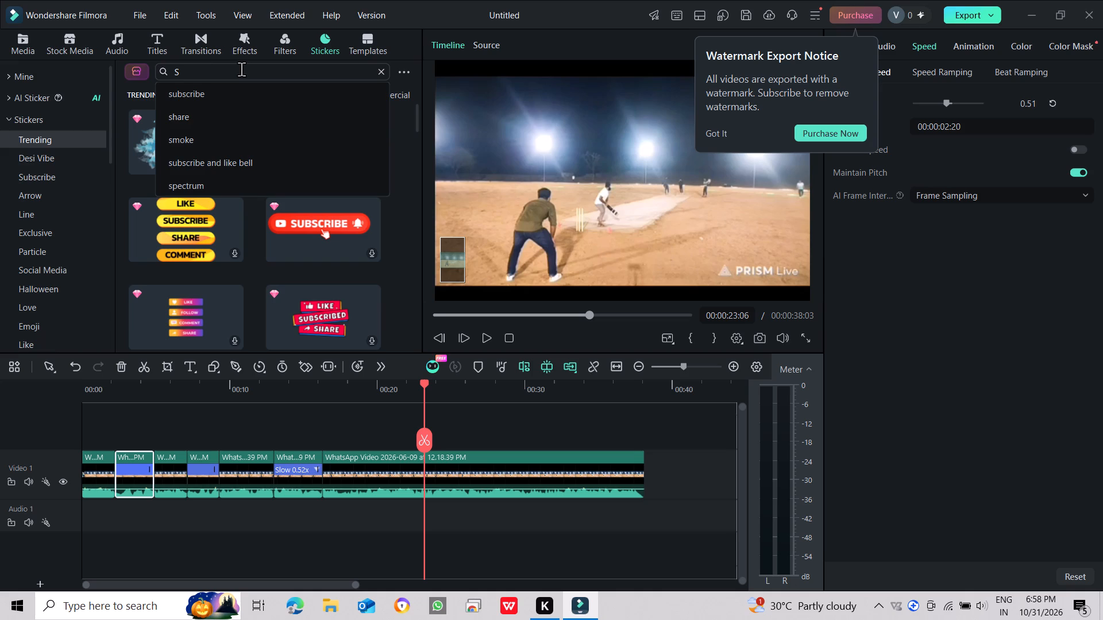
pyautogui.write('IX')
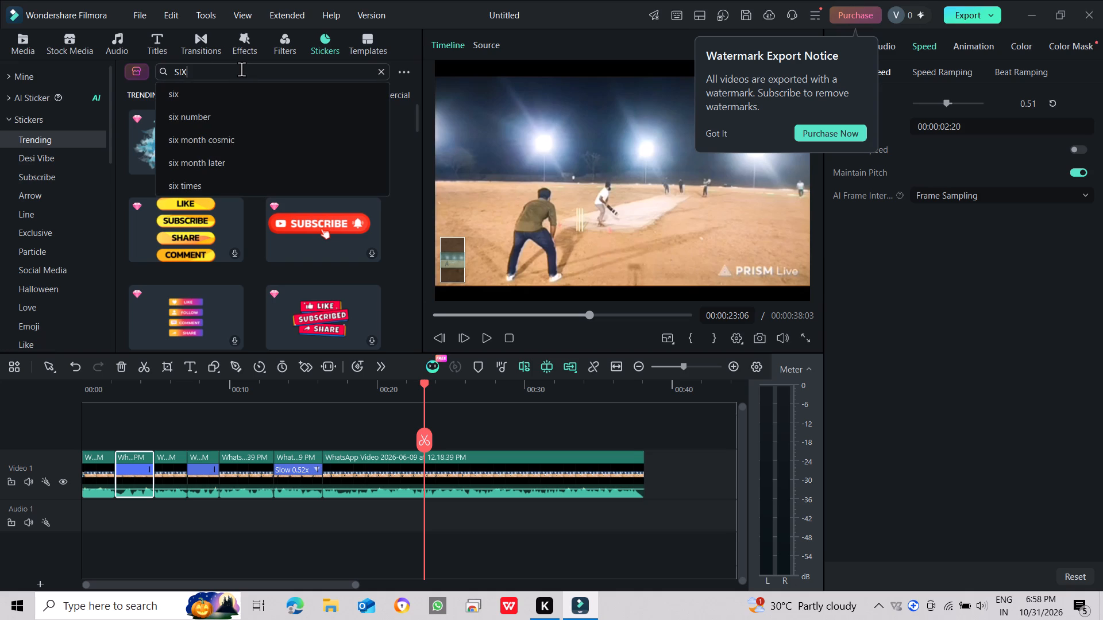
pyautogui.press('Return')
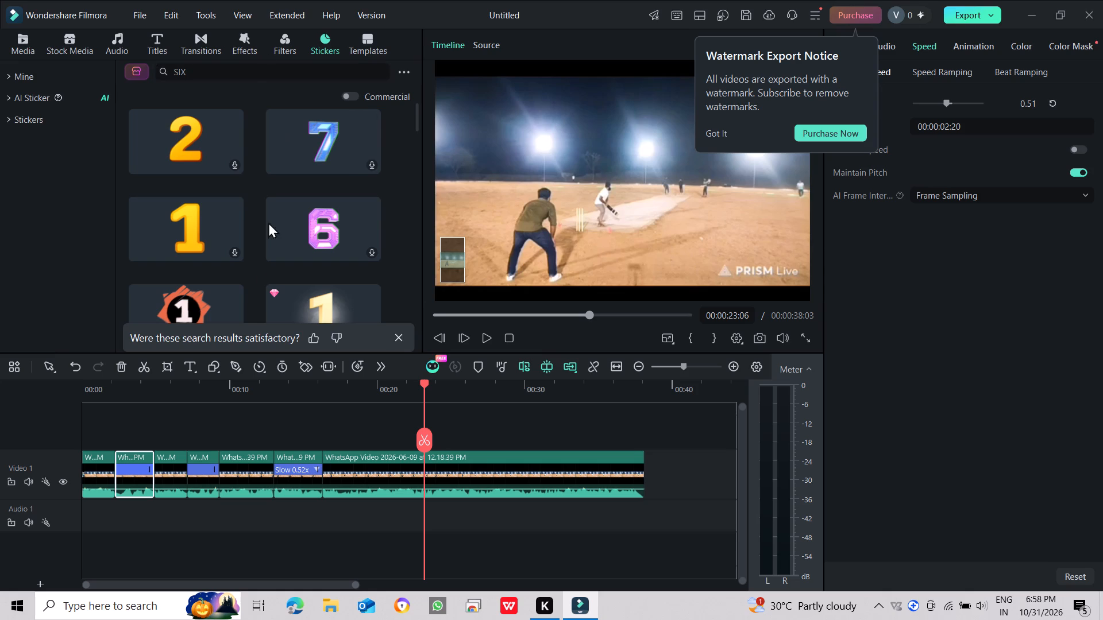
# Browse the sticker search results to examine the available number 6 designs.
pyautogui.scroll(-3, 257, 271)
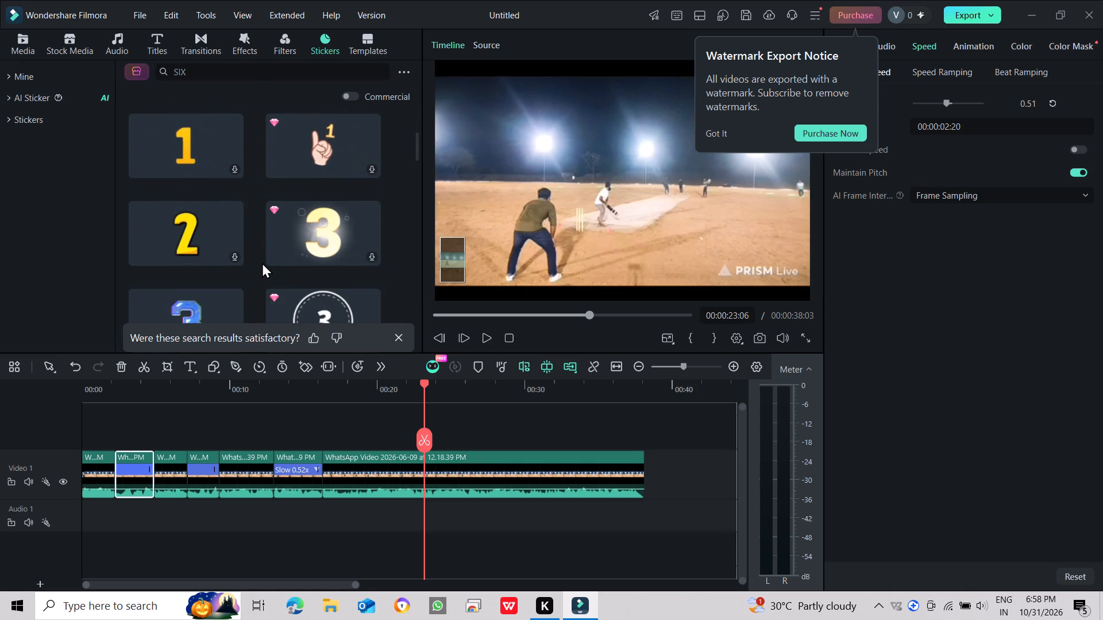
pyautogui.scroll(-2, 262, 262)
pyautogui.scroll(4, 262, 262)
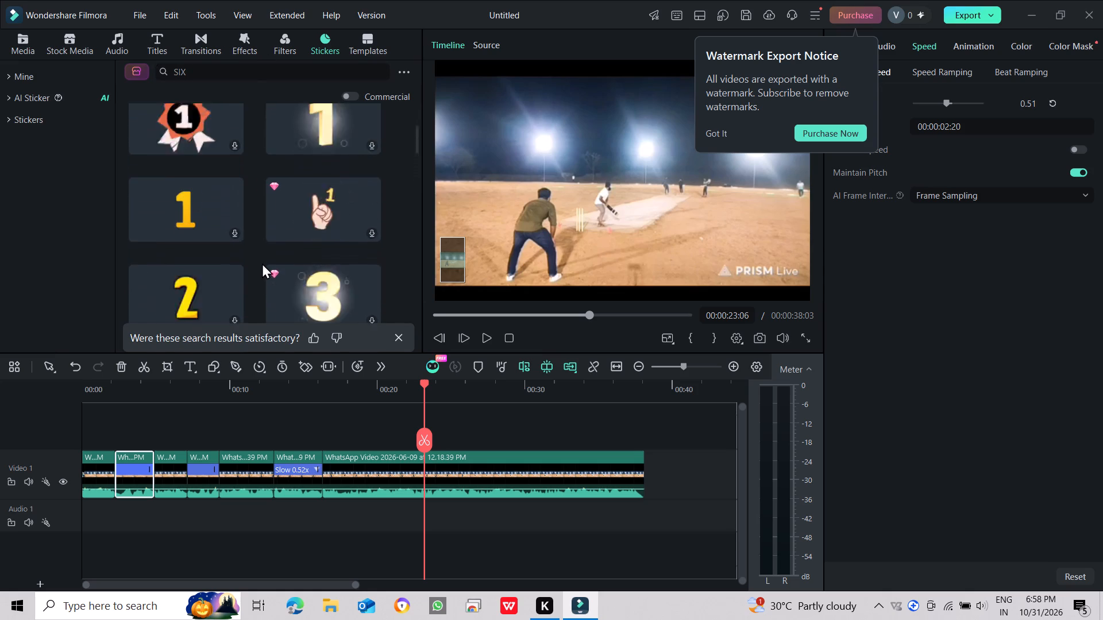
pyautogui.scroll(-1, 334, 173)
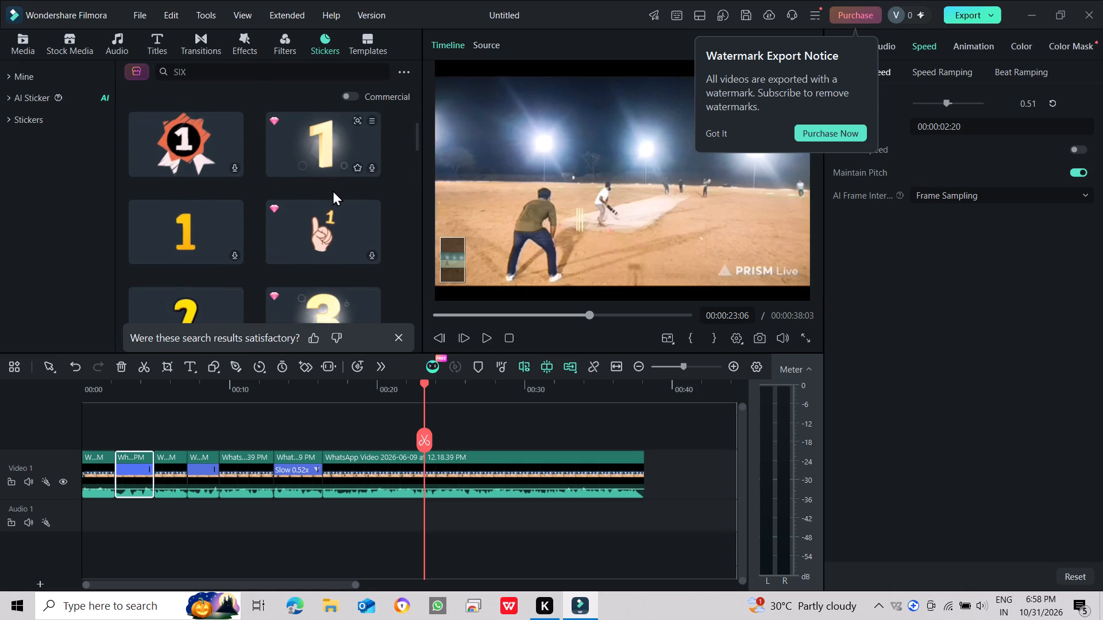
pyautogui.scroll(-9, 332, 191)
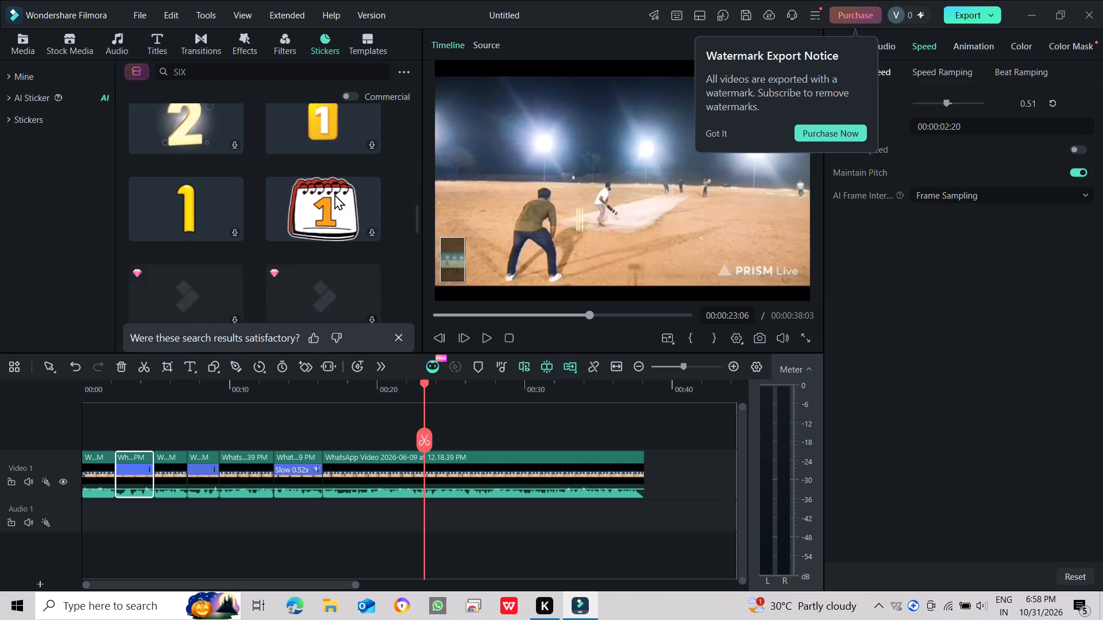
pyautogui.scroll(-3, 334, 194)
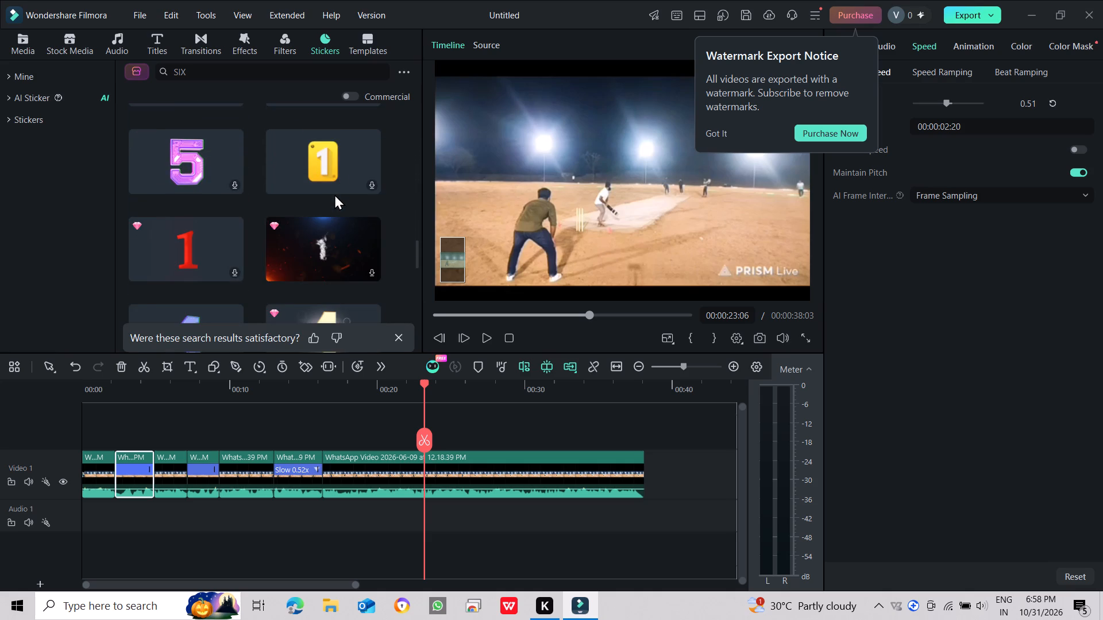
pyautogui.scroll(-3, 334, 194)
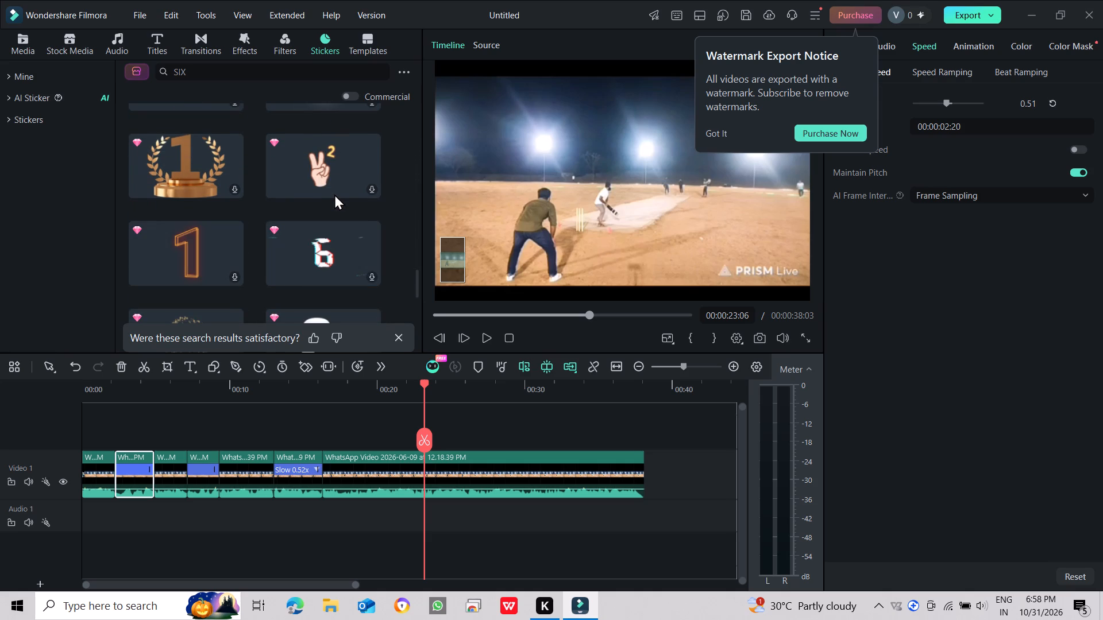
pyautogui.scroll(-3, 334, 194)
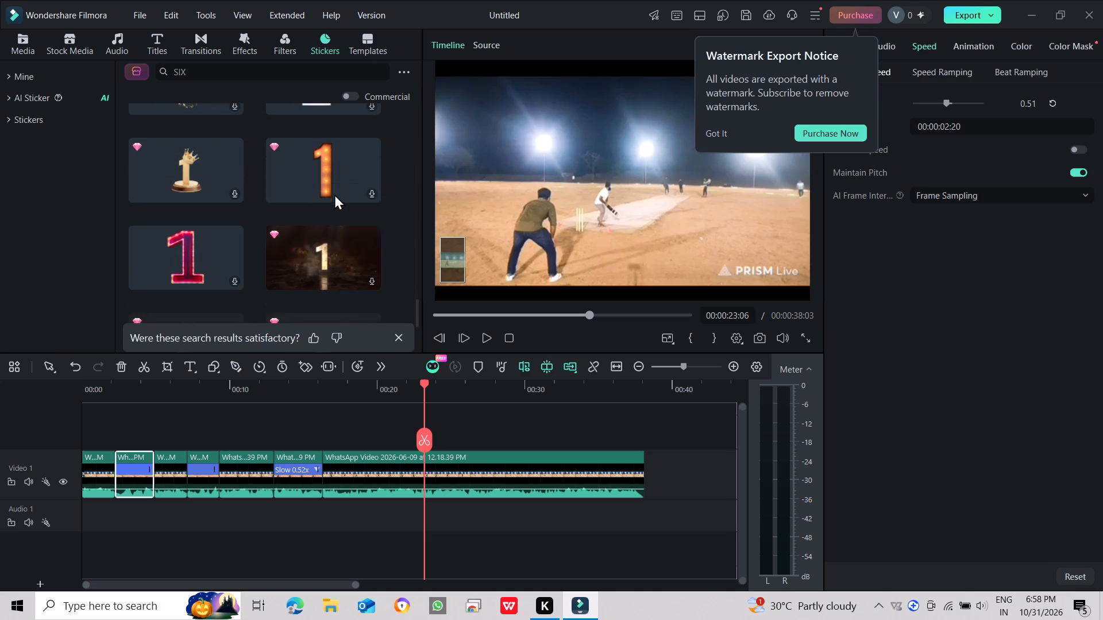
pyautogui.scroll(19, 334, 195)
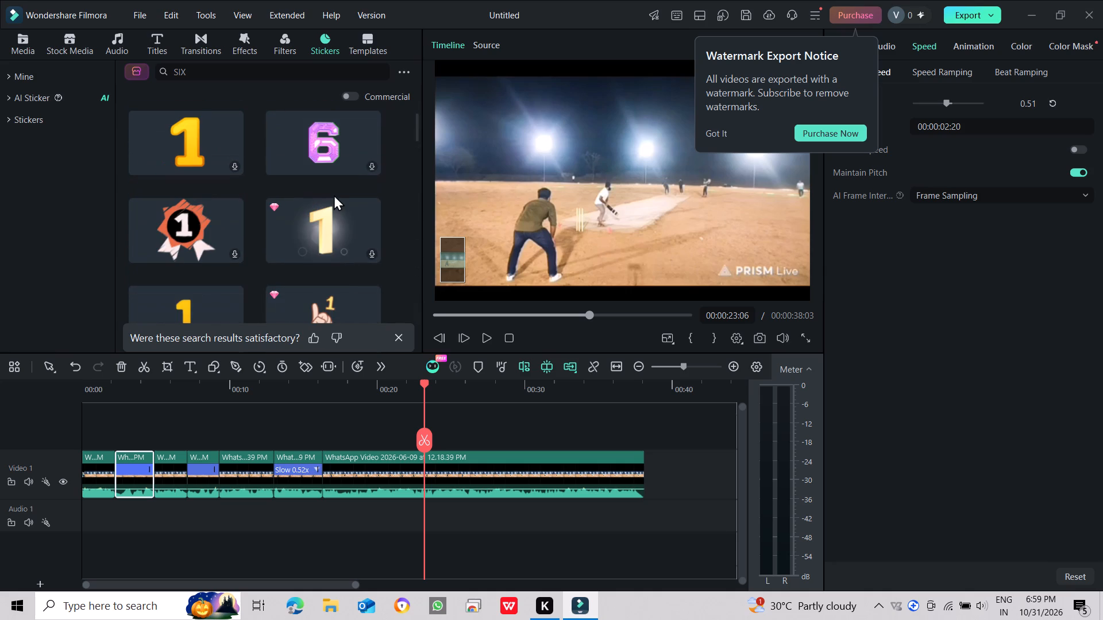
# Add the purple number 6 sticker on a new track above Video 1, aligned with the start of the second clip.
pyautogui.click(329, 153)
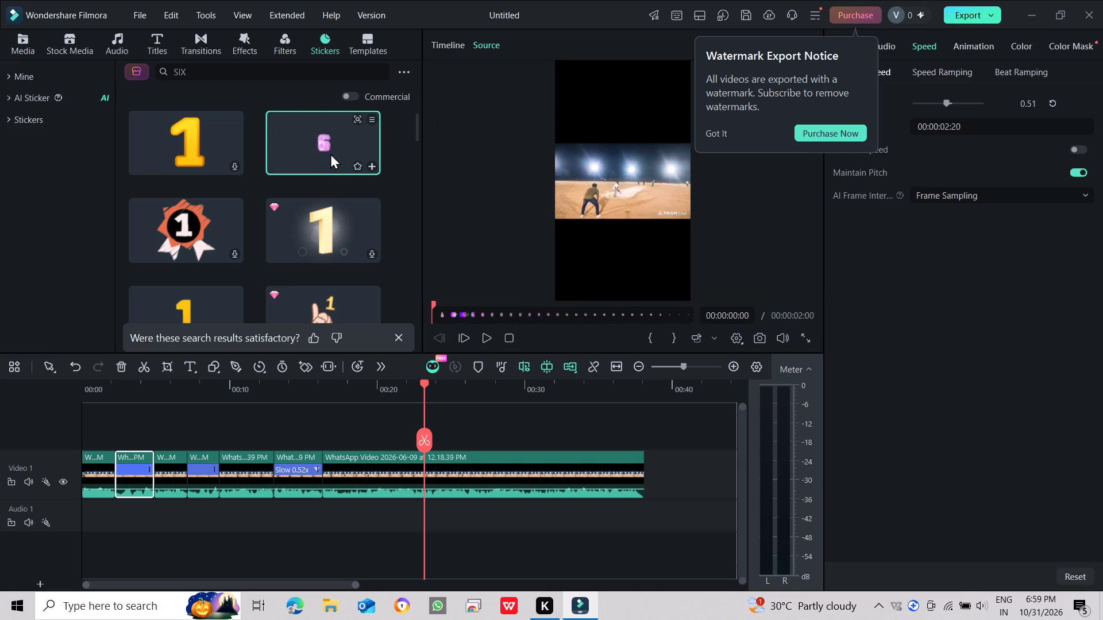
pyautogui.moveTo(338, 156); pyautogui.dragTo(198, 366)
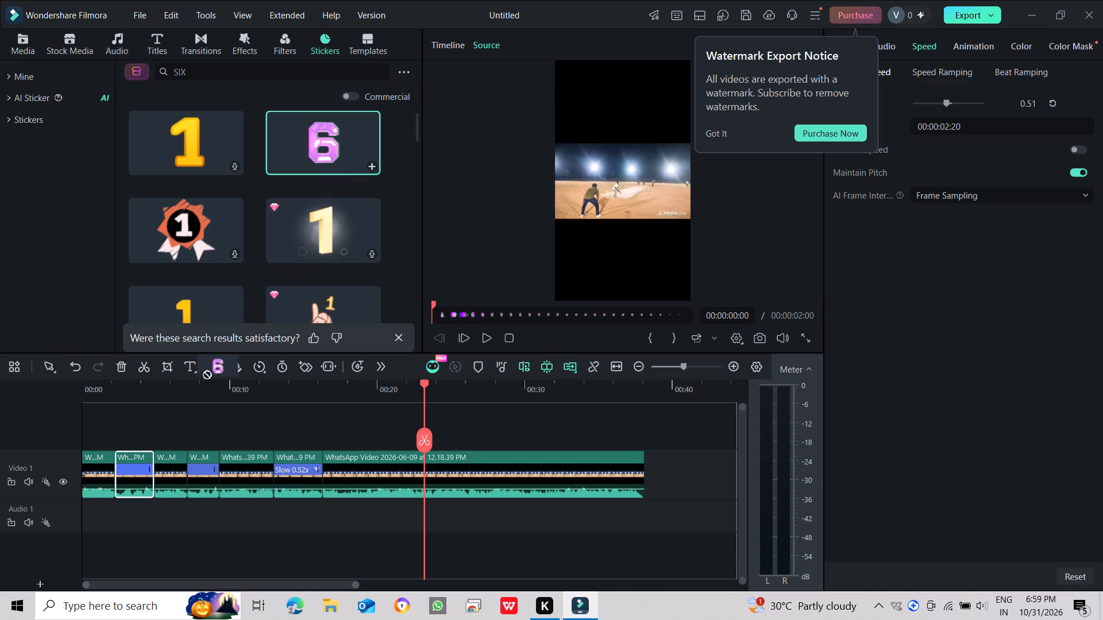
pyautogui.moveTo(198, 366); pyautogui.dragTo(136, 473)
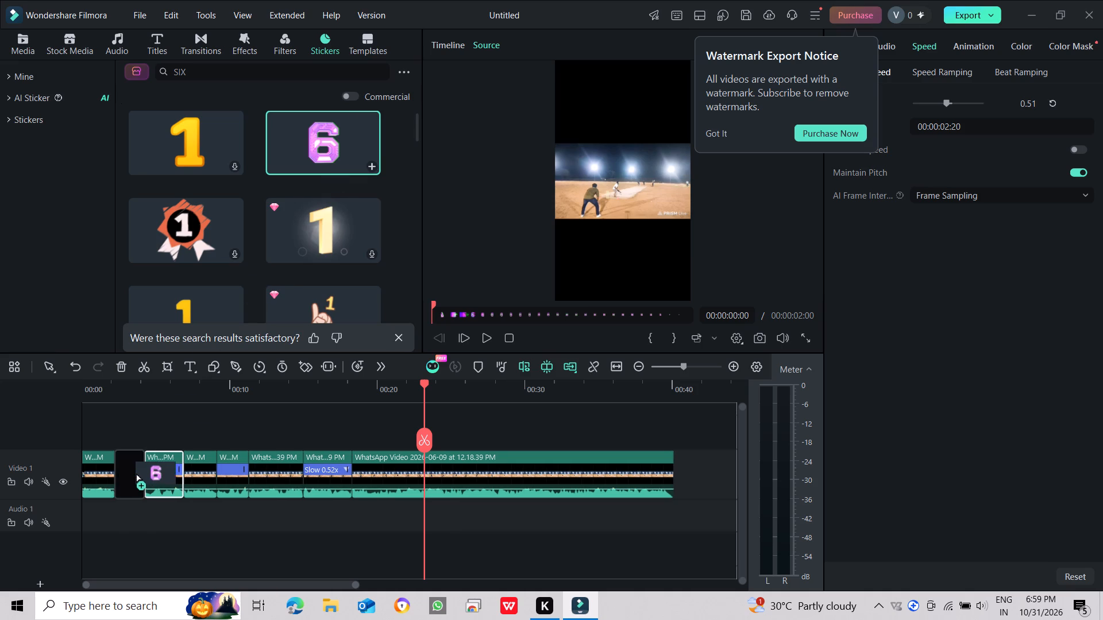
pyautogui.moveTo(136, 473); pyautogui.dragTo(133, 474)
pyautogui.moveTo(133, 474); pyautogui.dragTo(136, 474)
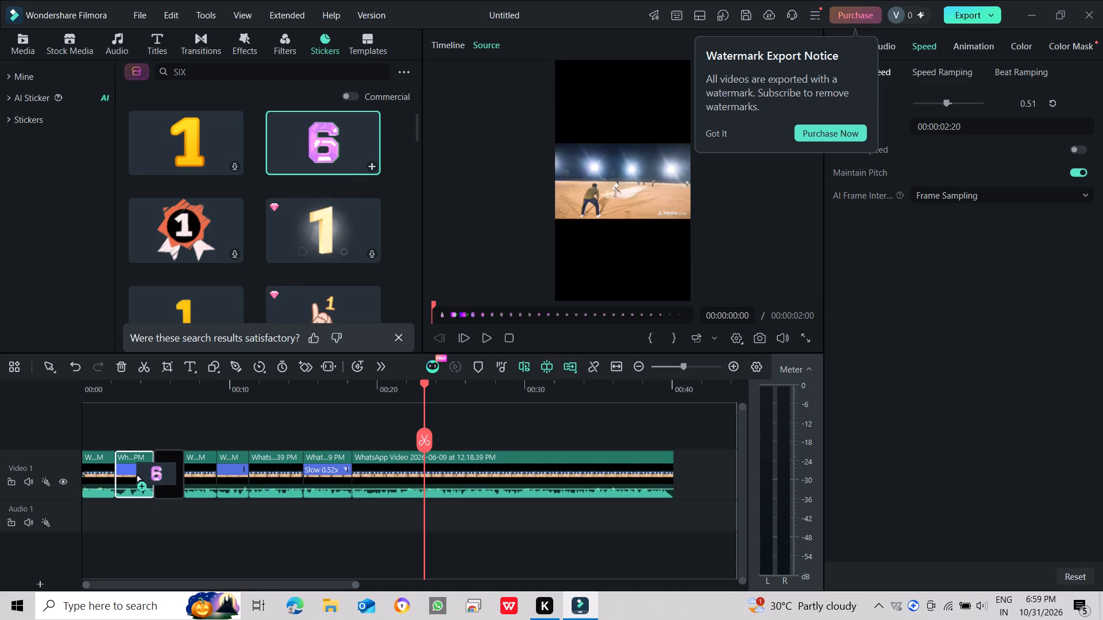
pyautogui.moveTo(136, 474); pyautogui.dragTo(133, 474)
pyautogui.moveTo(134, 470); pyautogui.dragTo(146, 432)
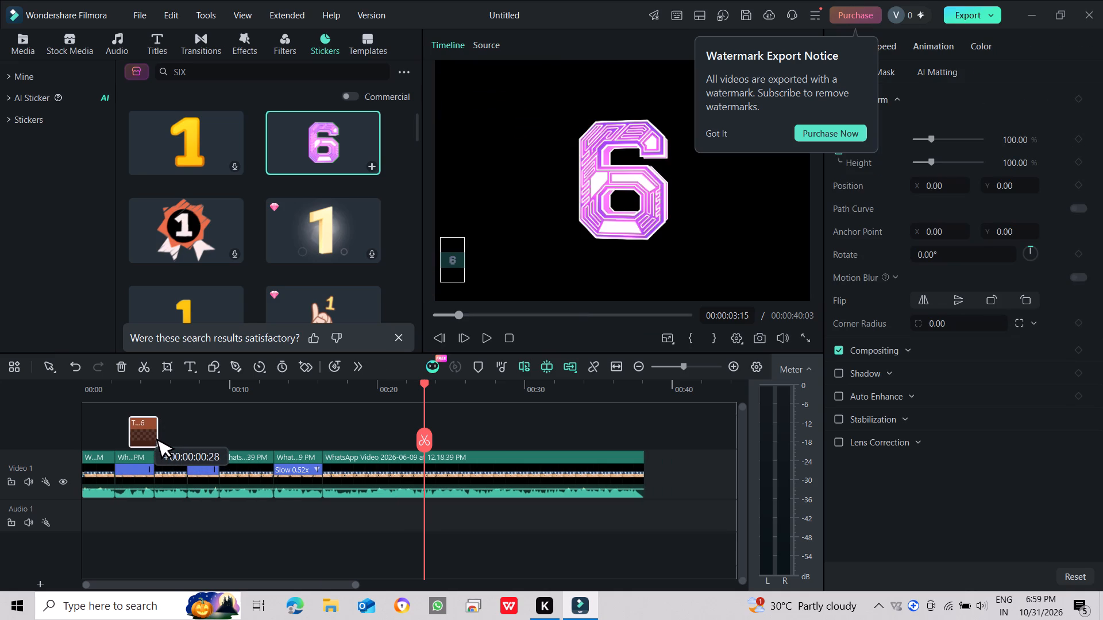
pyautogui.moveTo(146, 432); pyautogui.dragTo(134, 432)
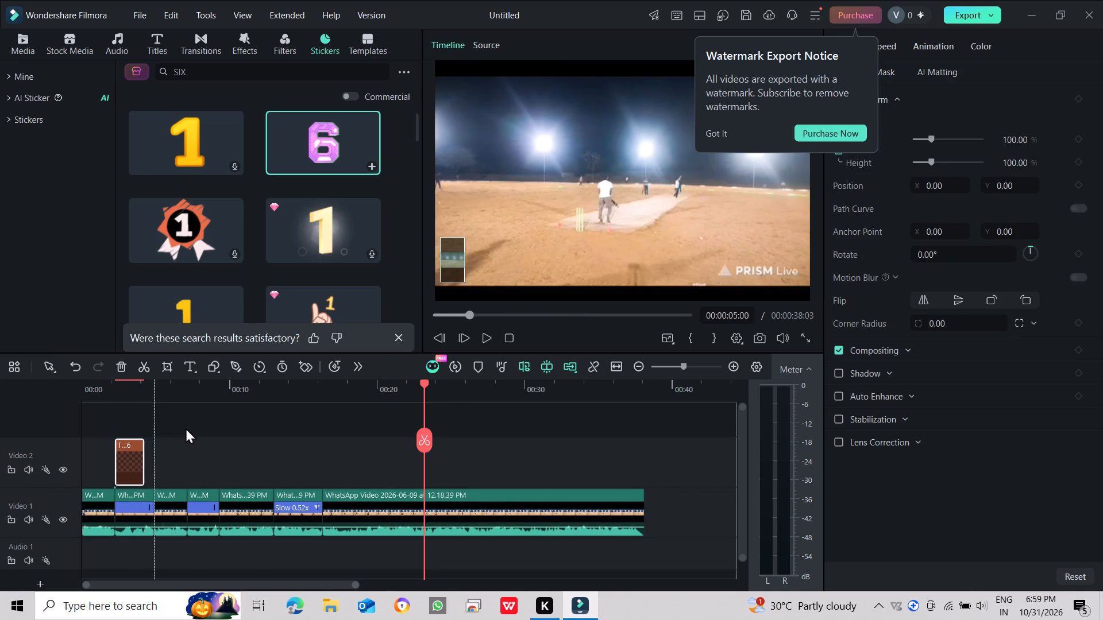
# Play the video from the beginning to check the 6 sticker's timing over the second clip.
pyautogui.click(483, 334)
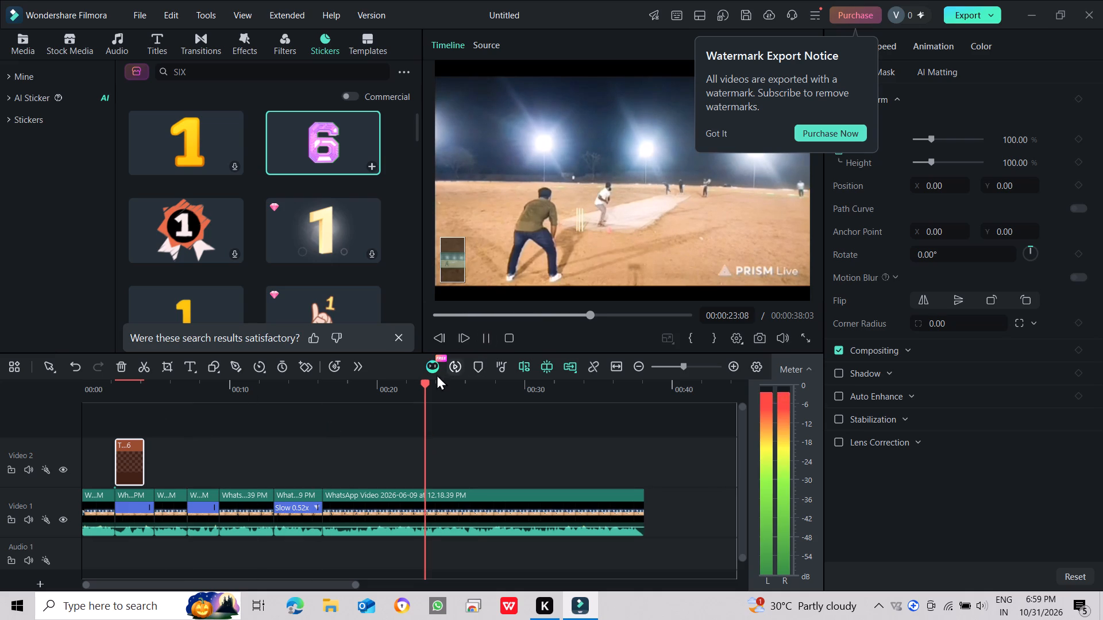
pyautogui.moveTo(431, 382); pyautogui.dragTo(59, 379)
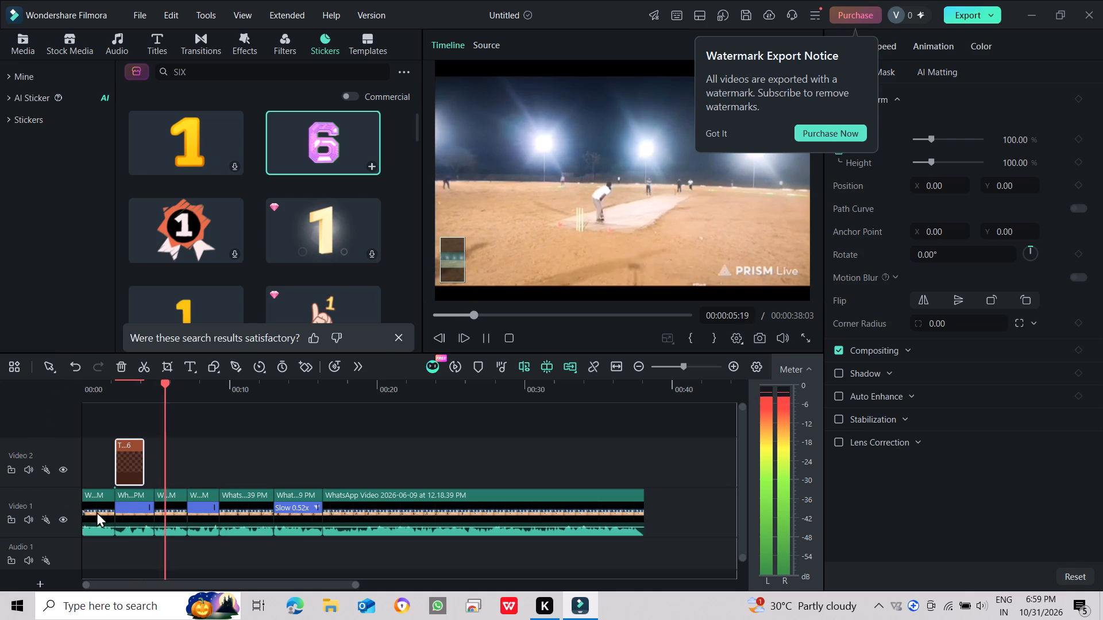
pyautogui.moveTo(122, 510); pyautogui.dragTo(133, 511)
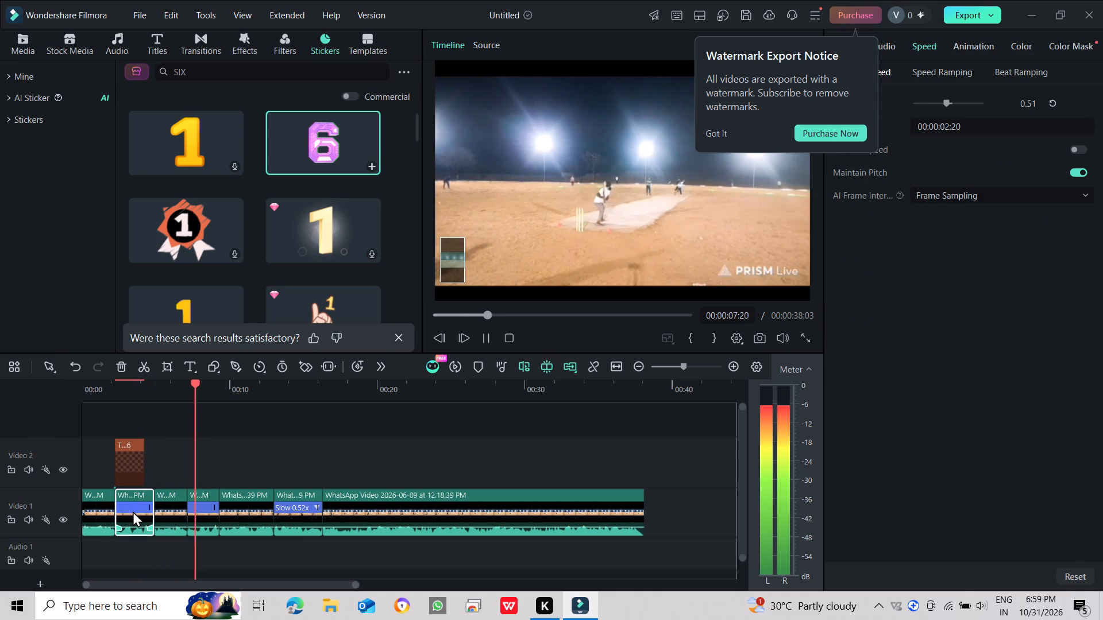
pyautogui.moveTo(133, 511); pyautogui.dragTo(132, 511)
# Shift the 6 sticker on Video 2 about one second later, over the end of the second clip.
pyautogui.moveTo(128, 468); pyautogui.dragTo(129, 468)
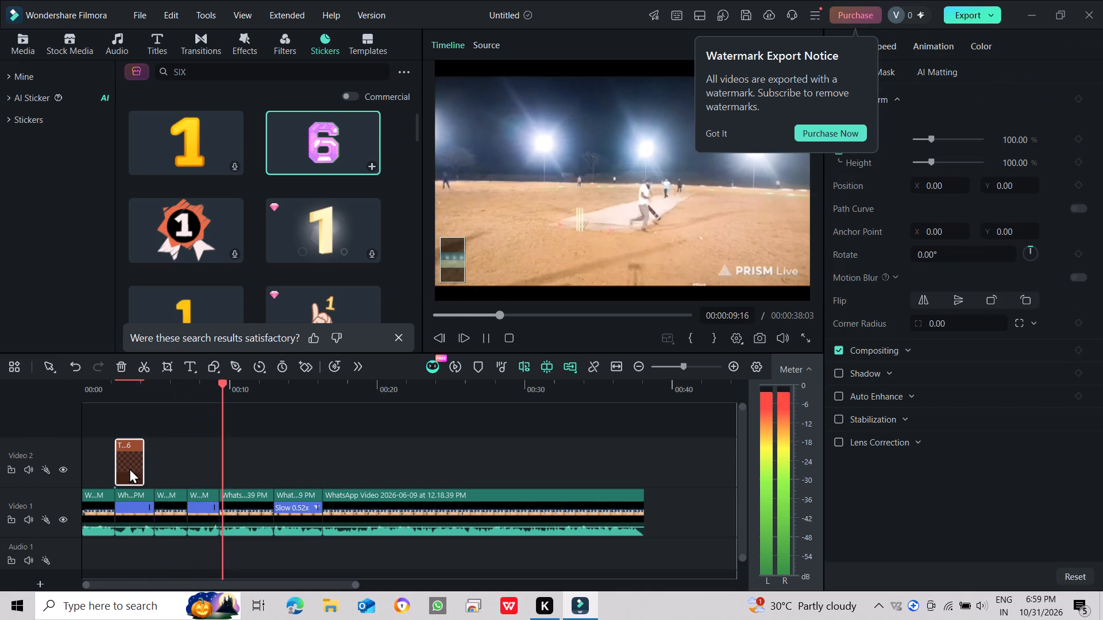
pyautogui.moveTo(129, 468); pyautogui.dragTo(143, 468)
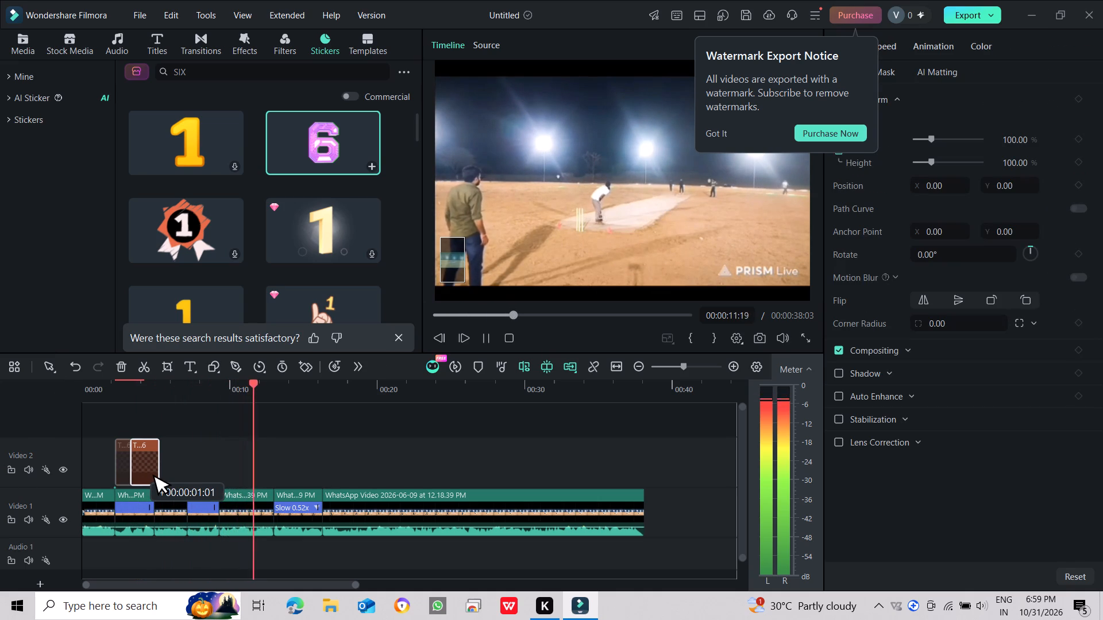
pyautogui.moveTo(143, 468); pyautogui.dragTo(145, 469)
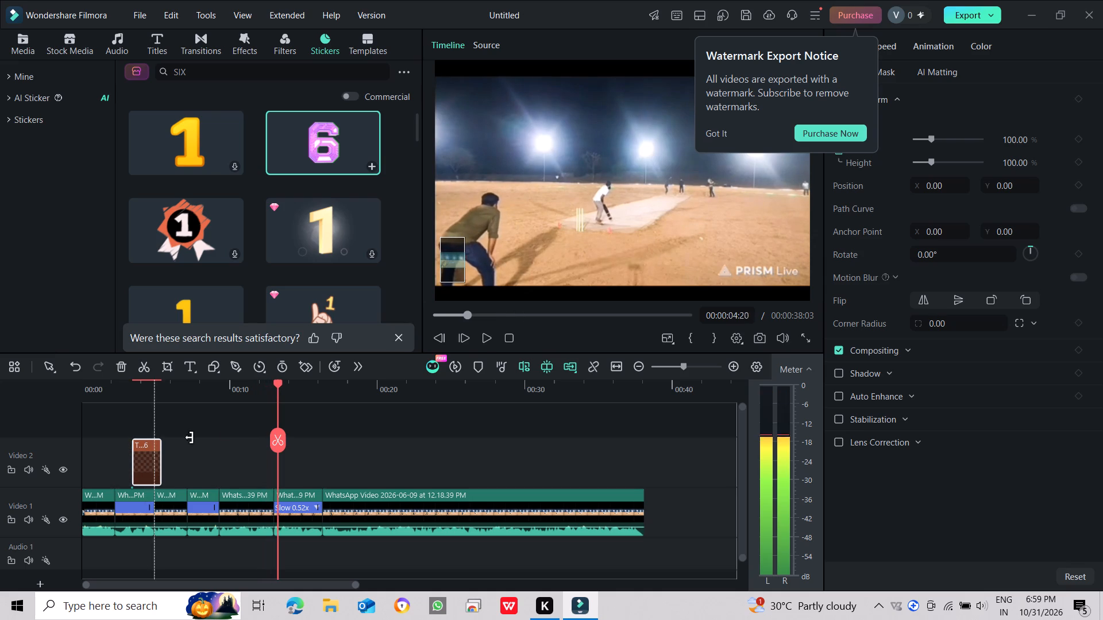
# Replay the video from the beginning through the second clip to check the 6 sticker's new timing.
pyautogui.click(487, 331)
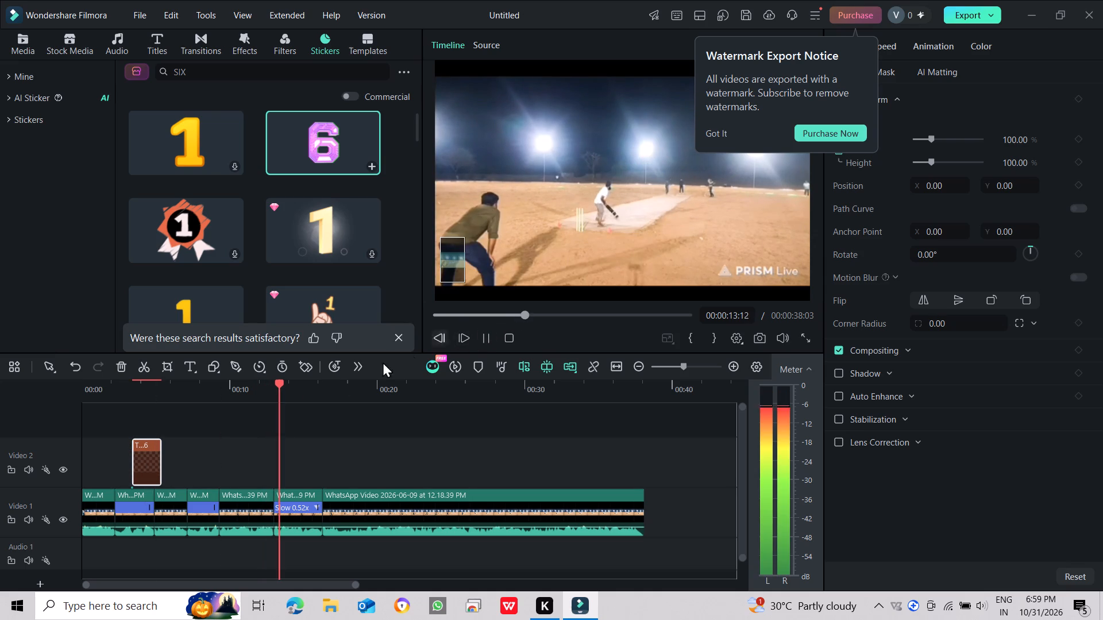
pyautogui.moveTo(310, 385); pyautogui.dragTo(0, 385)
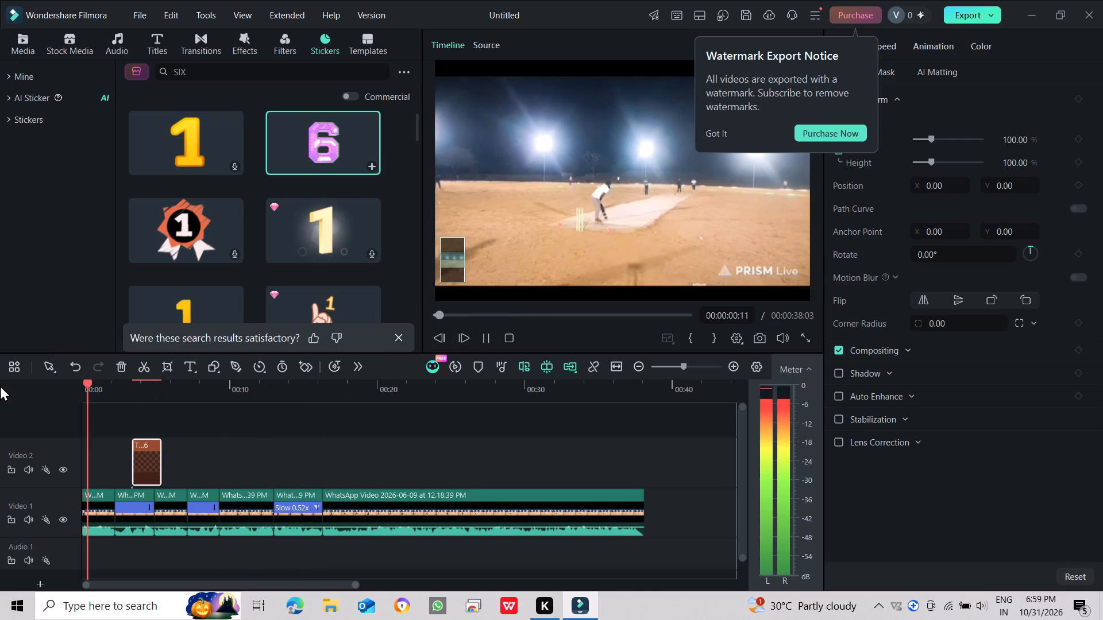
pyautogui.click(489, 339)
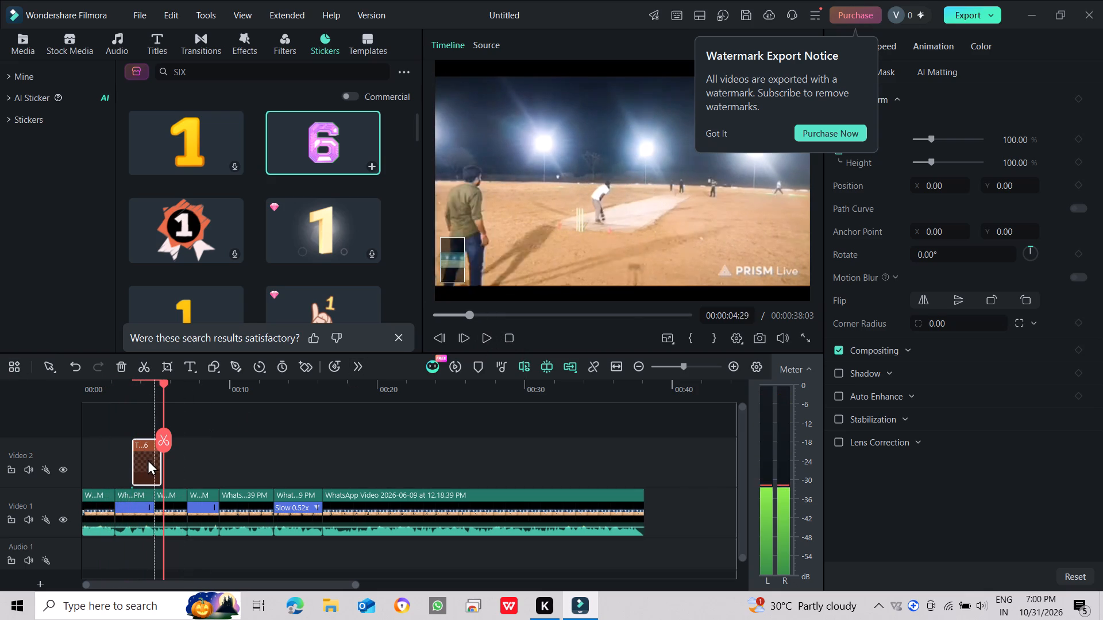
# Shift the 6 sticker on Video 2 about 0.7 seconds later, spanning the end of the second clip and the start of the third.
pyautogui.moveTo(148, 459); pyautogui.dragTo(159, 459)
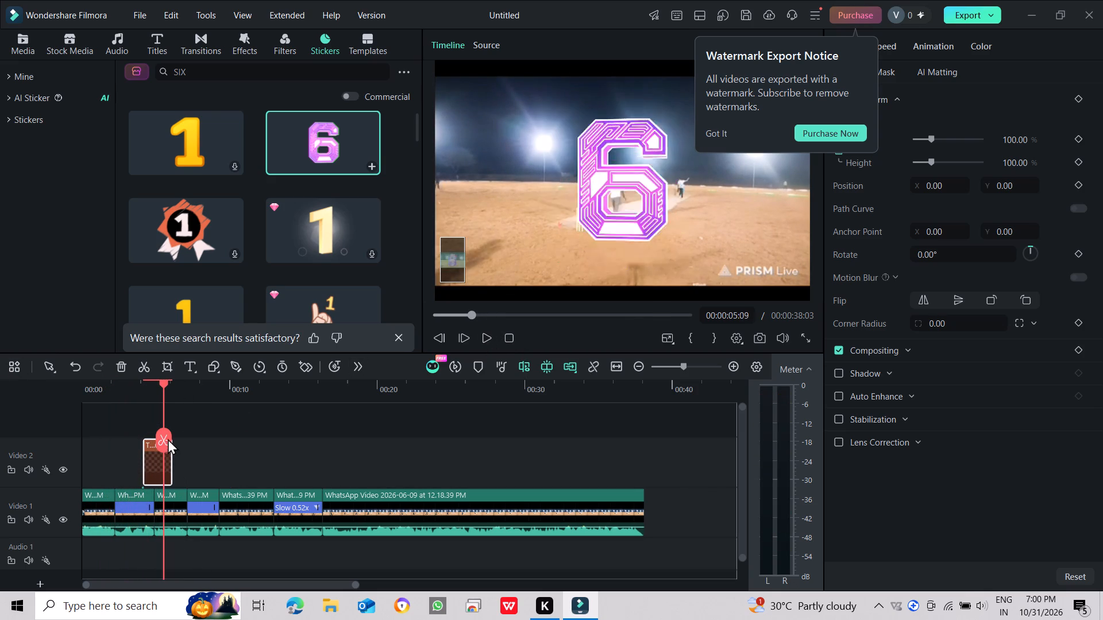
# Replay the video from the start of the second clip to check the 6 sticker's timing.
pyautogui.click(159, 386)
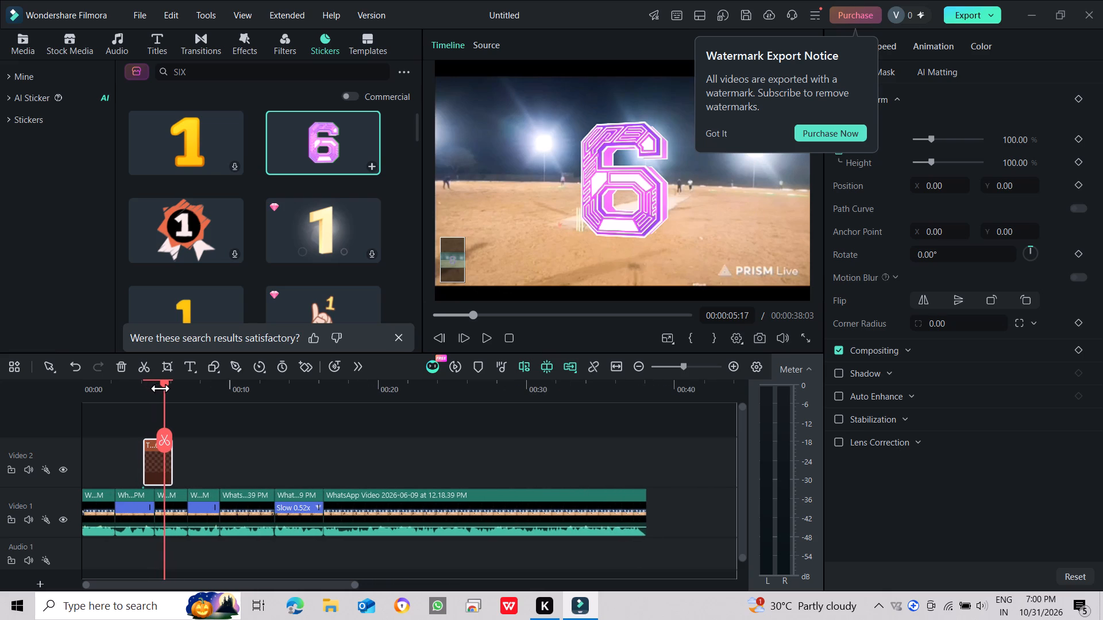
pyautogui.click(165, 381)
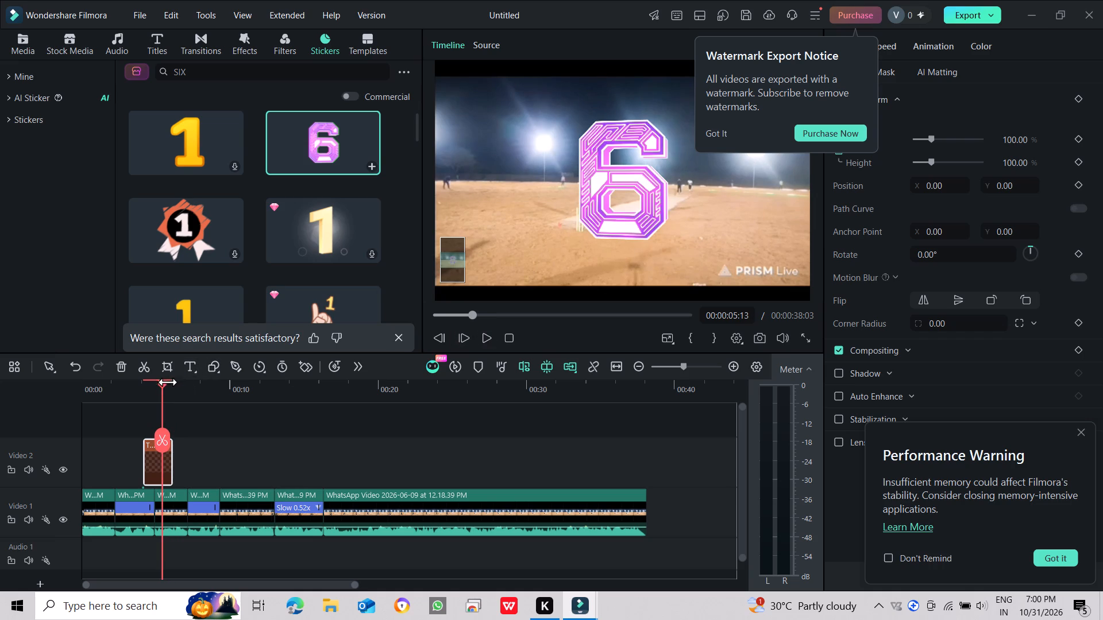
pyautogui.moveTo(165, 383); pyautogui.dragTo(119, 383)
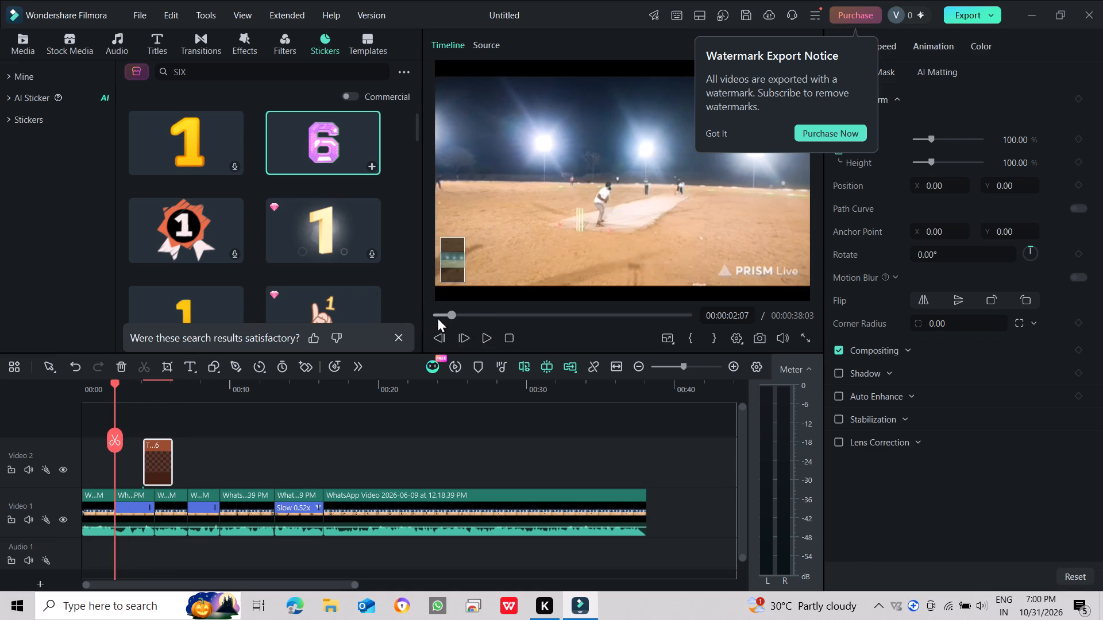
pyautogui.click(484, 330)
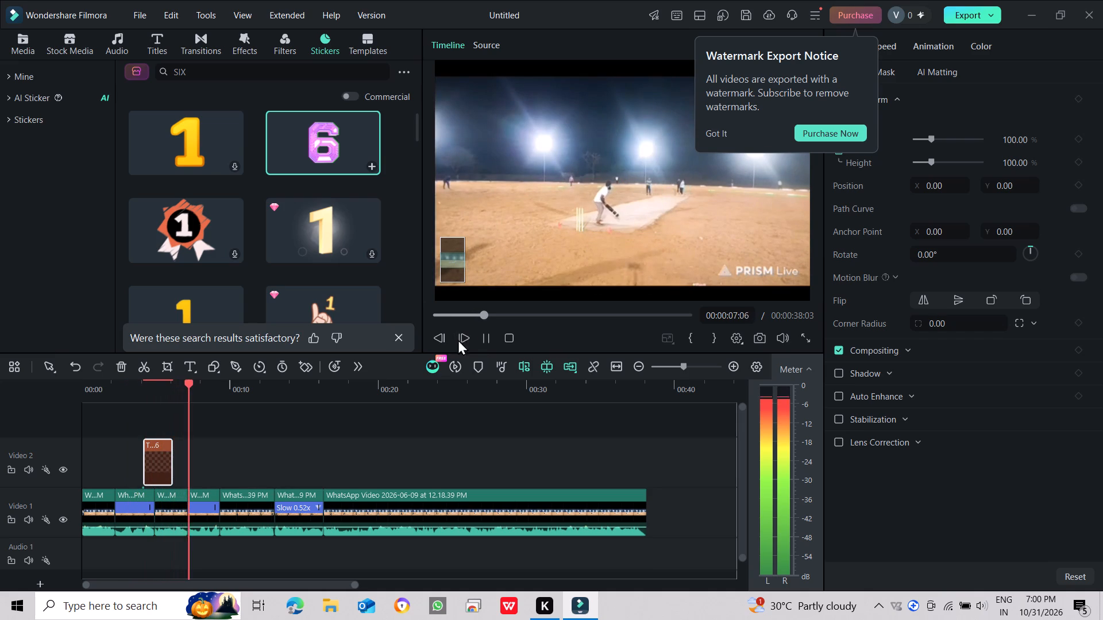
# Duplicate the 6 sticker on Video 2 and place the copy over the end of the fourth clip.
pyautogui.click(159, 452)
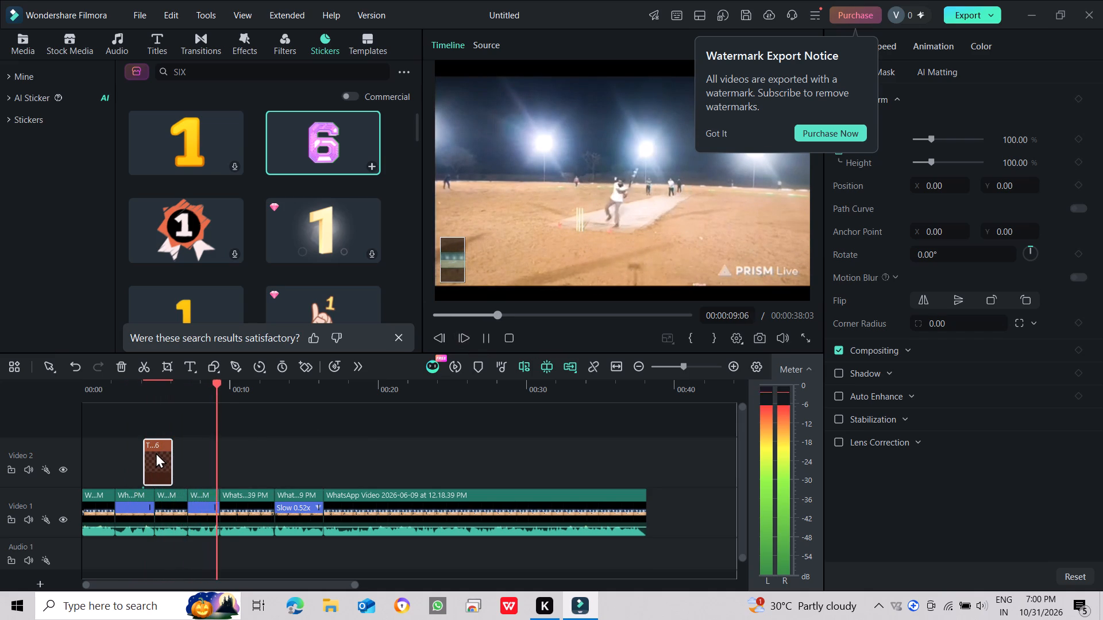
pyautogui.hotkey('ctrl', 'c')
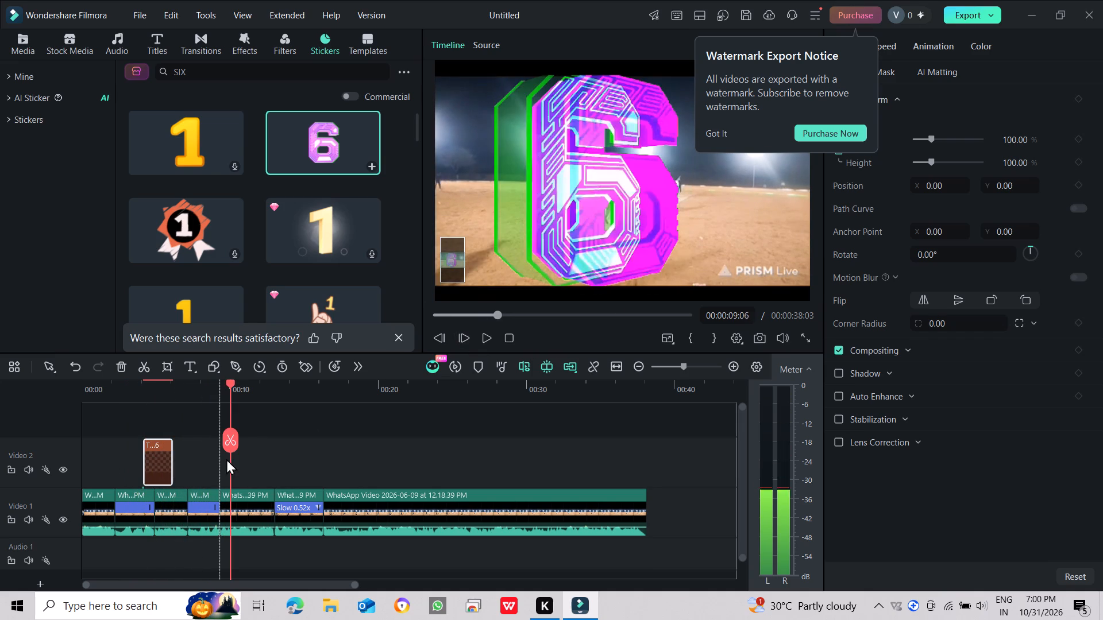
pyautogui.click(207, 456)
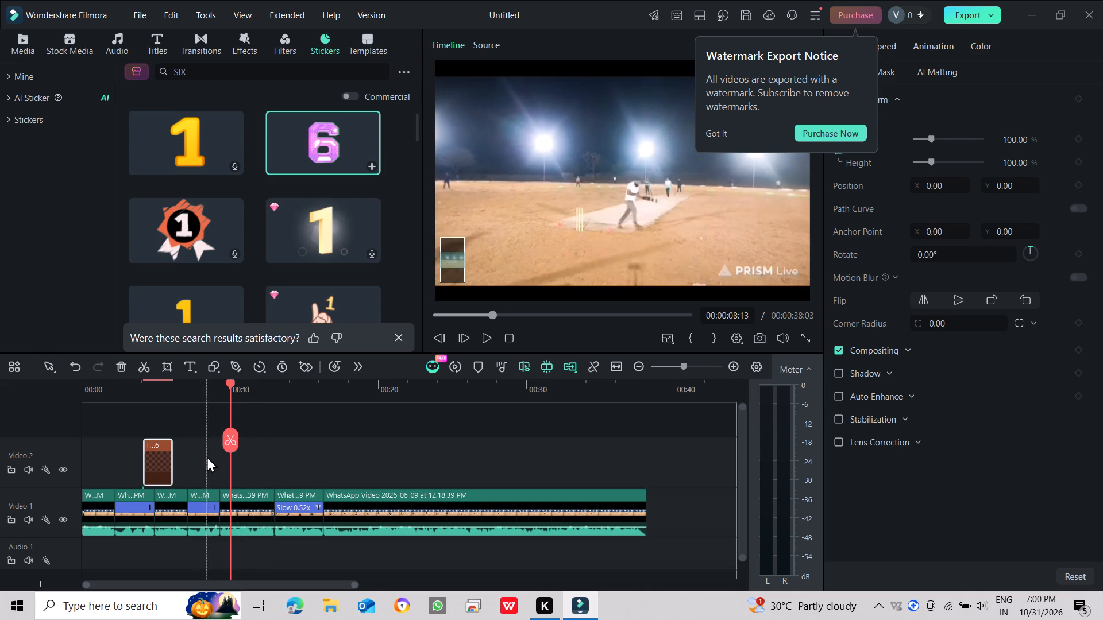
pyautogui.hotkey('ctrl', 'v')
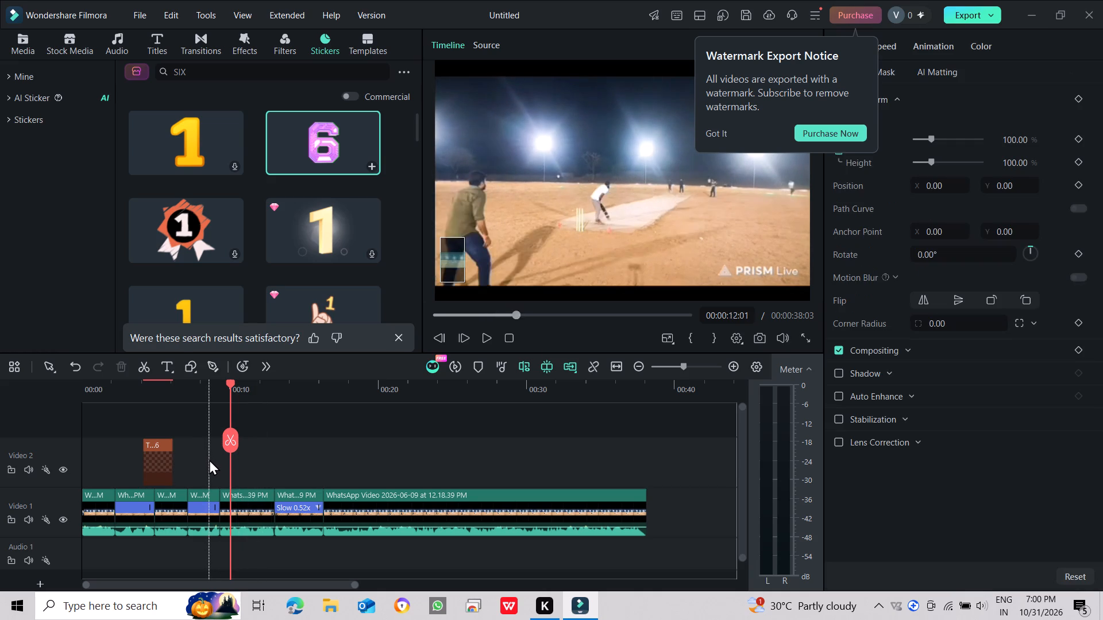
pyautogui.moveTo(242, 455); pyautogui.dragTo(217, 455)
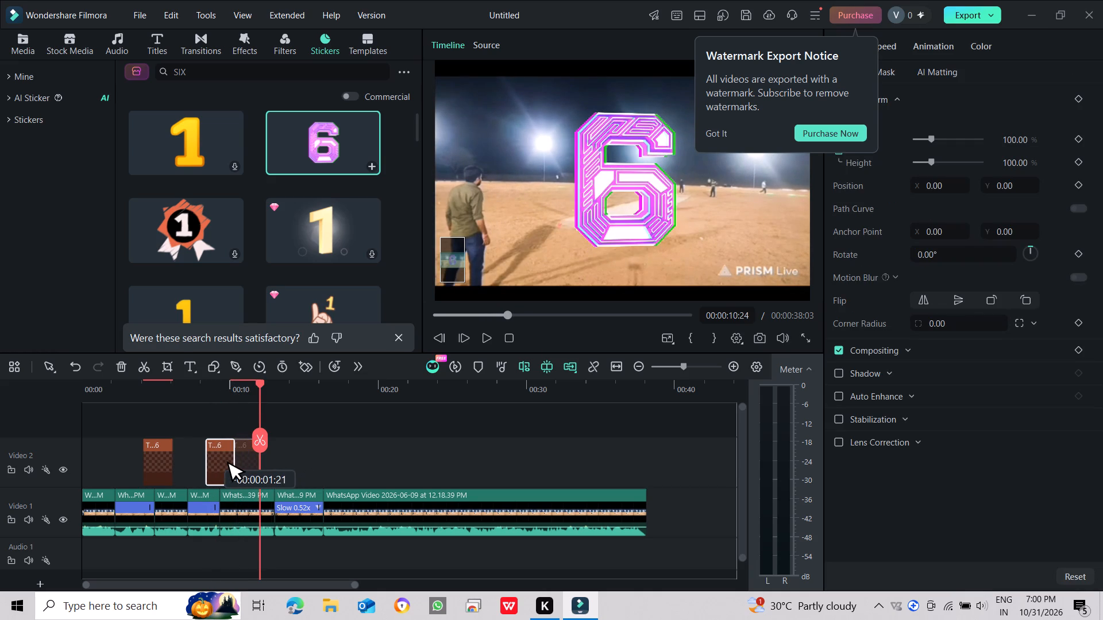
pyautogui.moveTo(217, 455); pyautogui.dragTo(218, 452)
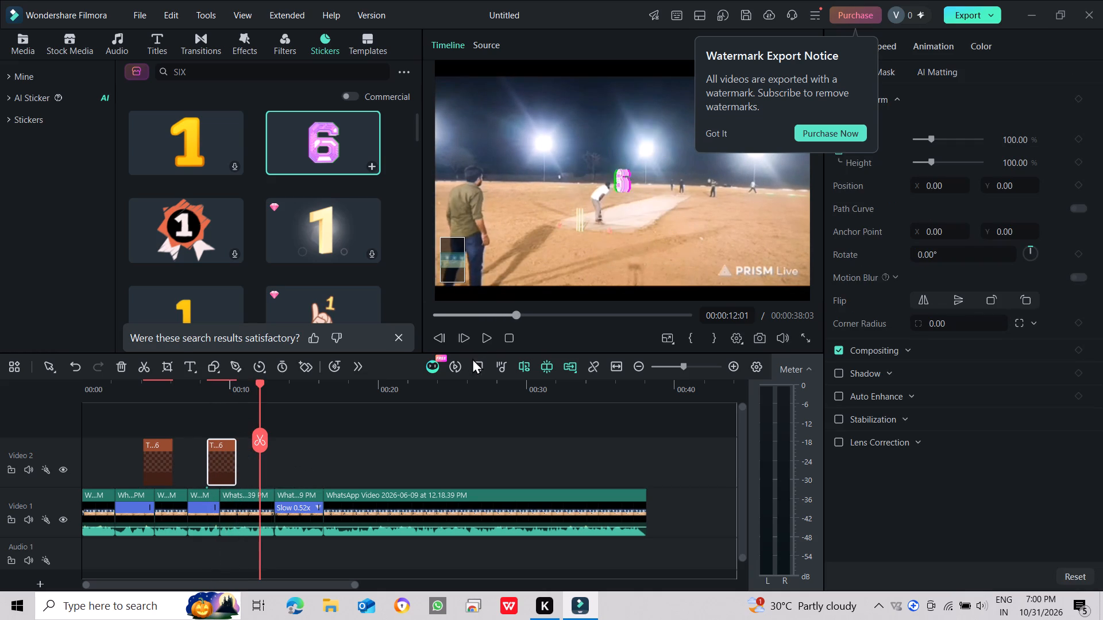
# Play through the video and replay it from the beginning to check the timing of both 6 stickers.
pyautogui.click(488, 340)
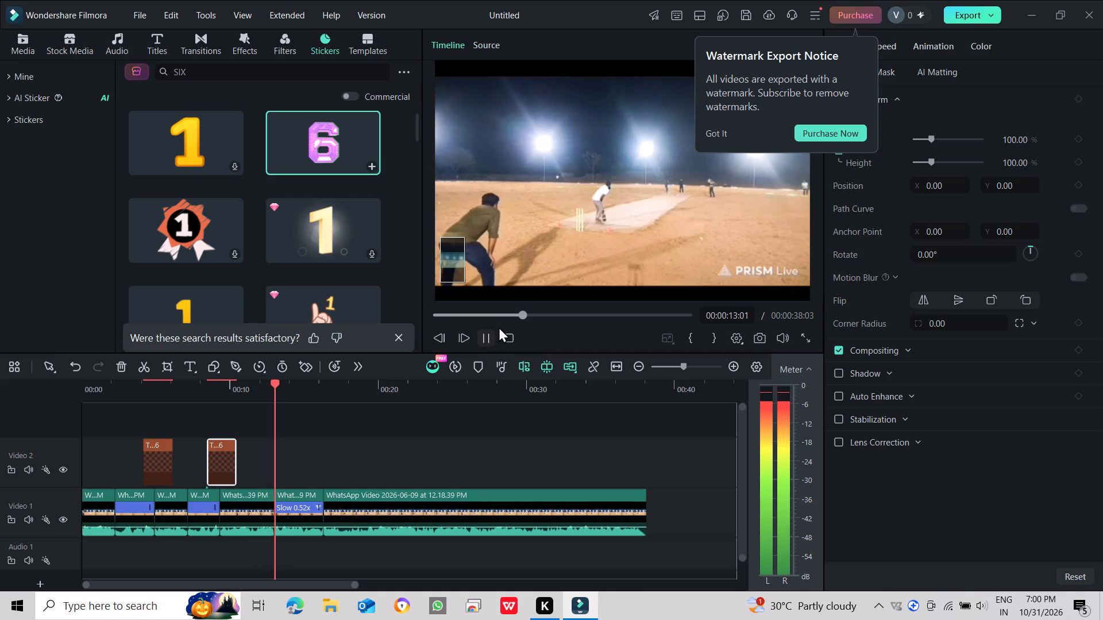
pyautogui.moveTo(288, 377); pyautogui.dragTo(165, 377)
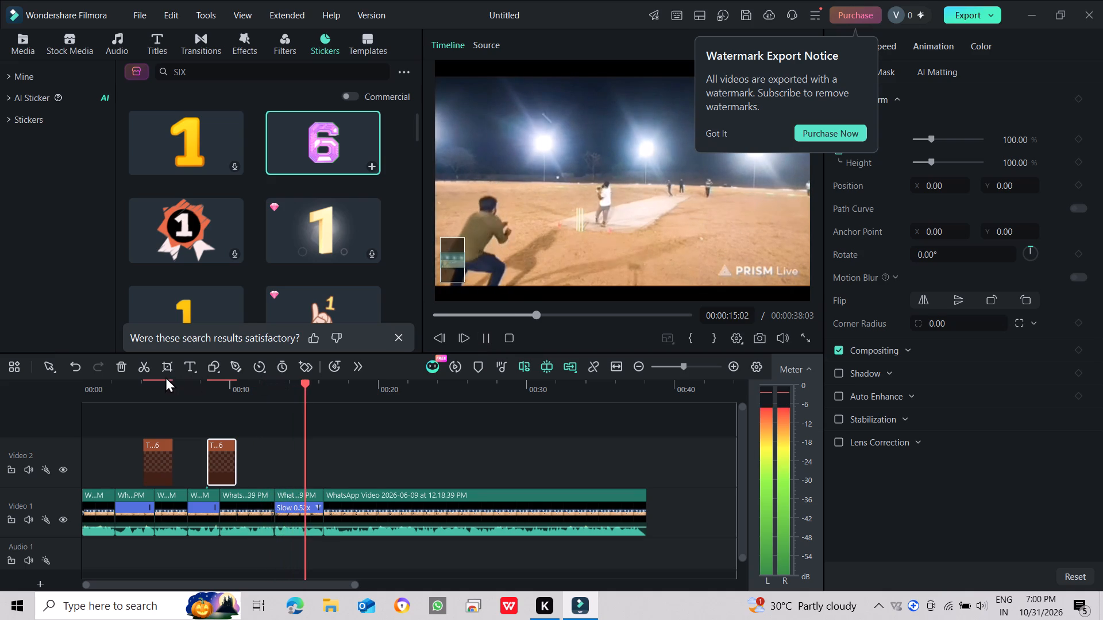
pyautogui.moveTo(165, 377); pyautogui.dragTo(151, 375)
pyautogui.click(318, 379)
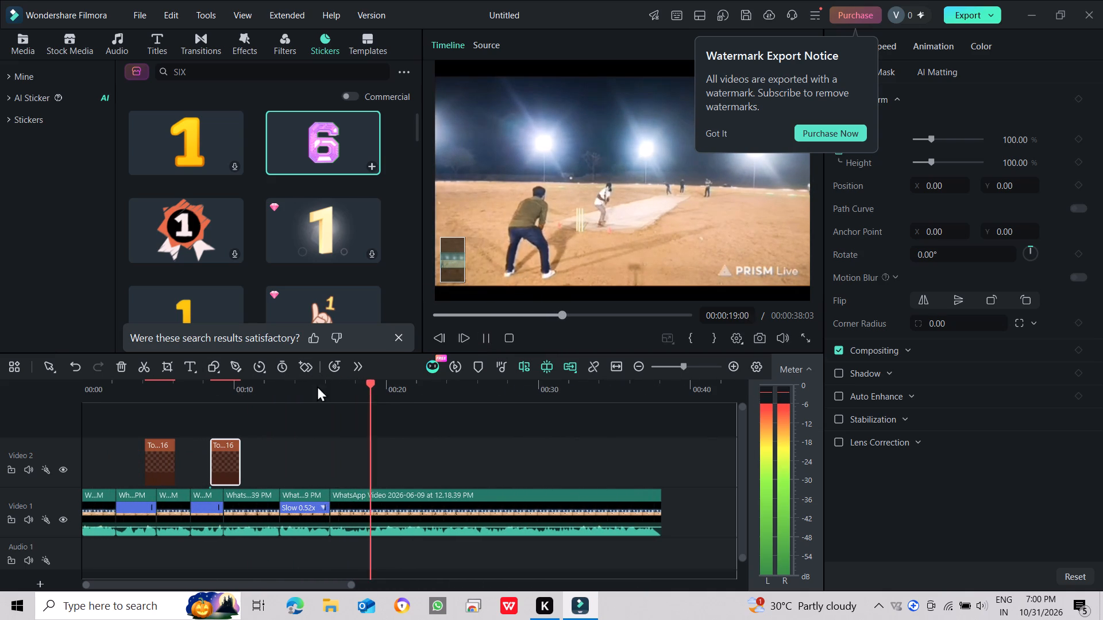
pyautogui.moveTo(392, 384); pyautogui.dragTo(377, 383)
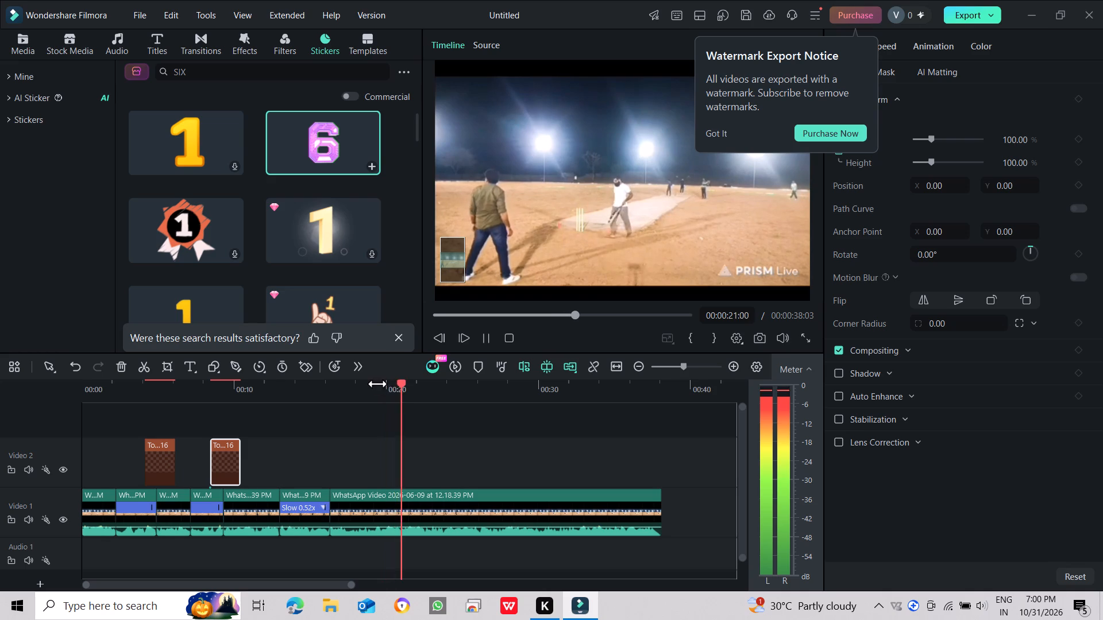
pyautogui.moveTo(377, 383); pyautogui.dragTo(375, 383)
pyautogui.moveTo(365, 385); pyautogui.dragTo(383, 386)
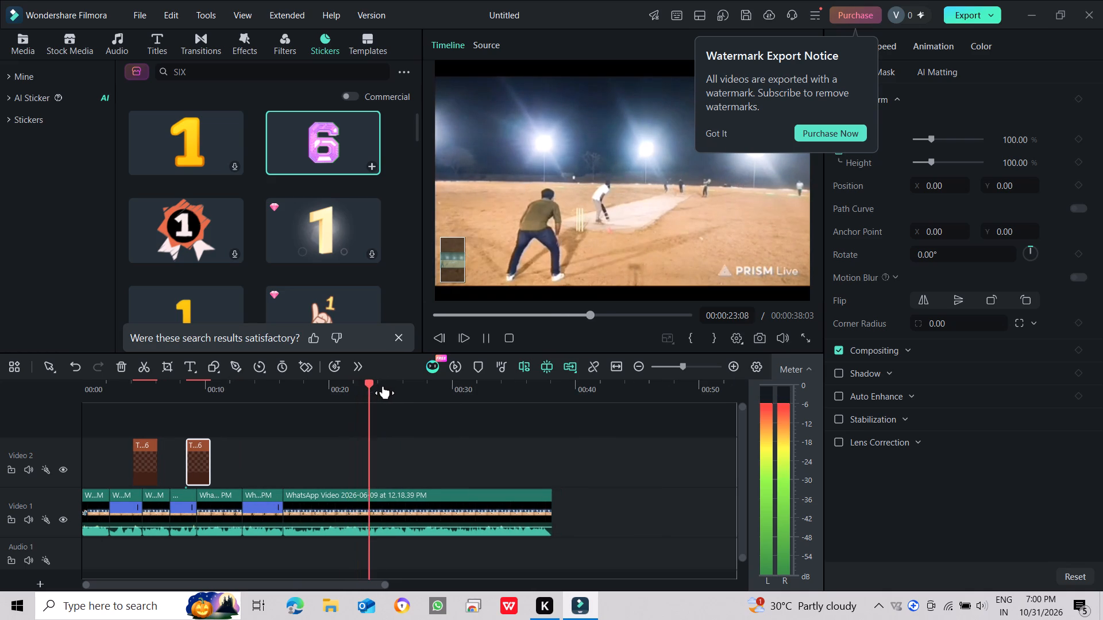
pyautogui.moveTo(383, 386); pyautogui.dragTo(395, 389)
pyautogui.moveTo(357, 382); pyautogui.dragTo(379, 384)
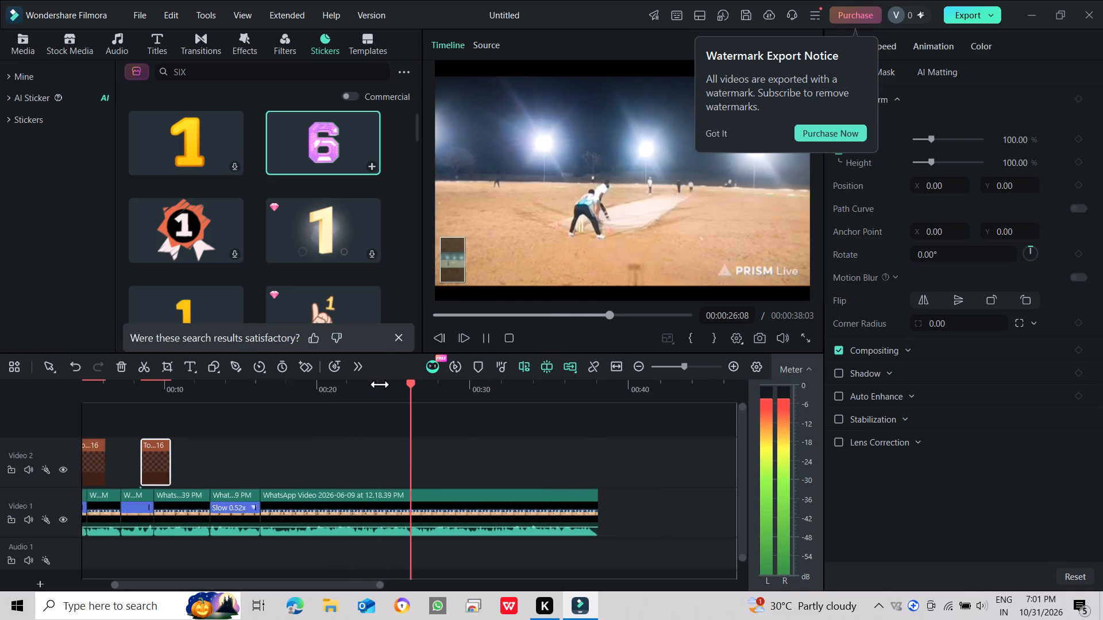
pyautogui.moveTo(379, 384); pyautogui.dragTo(362, 387)
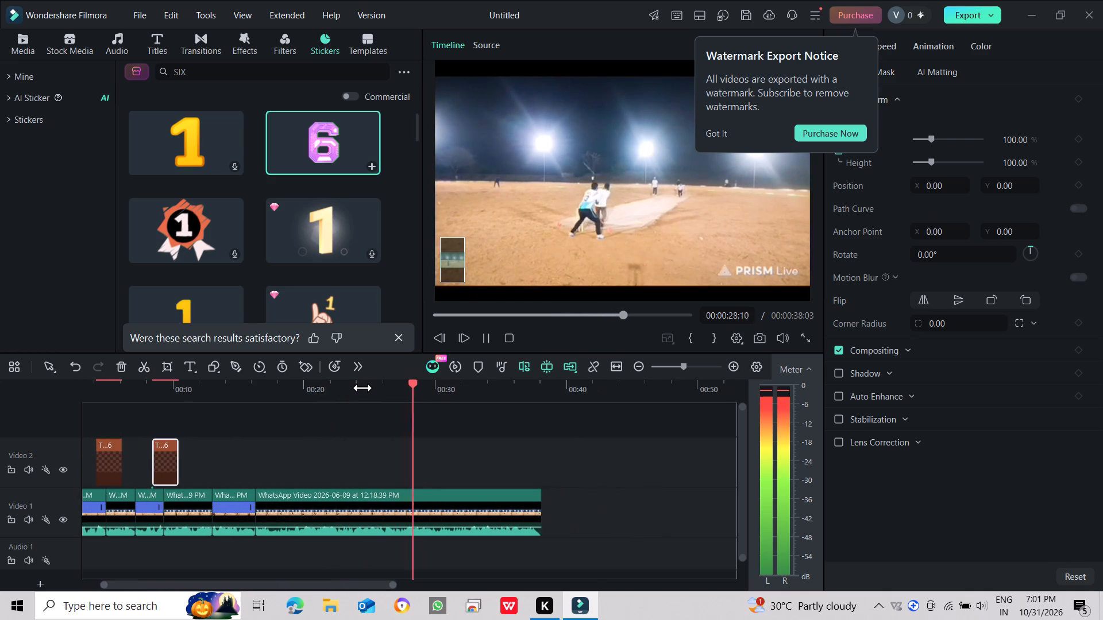
pyautogui.moveTo(362, 387); pyautogui.dragTo(371, 387)
pyautogui.moveTo(322, 421); pyautogui.dragTo(291, 422)
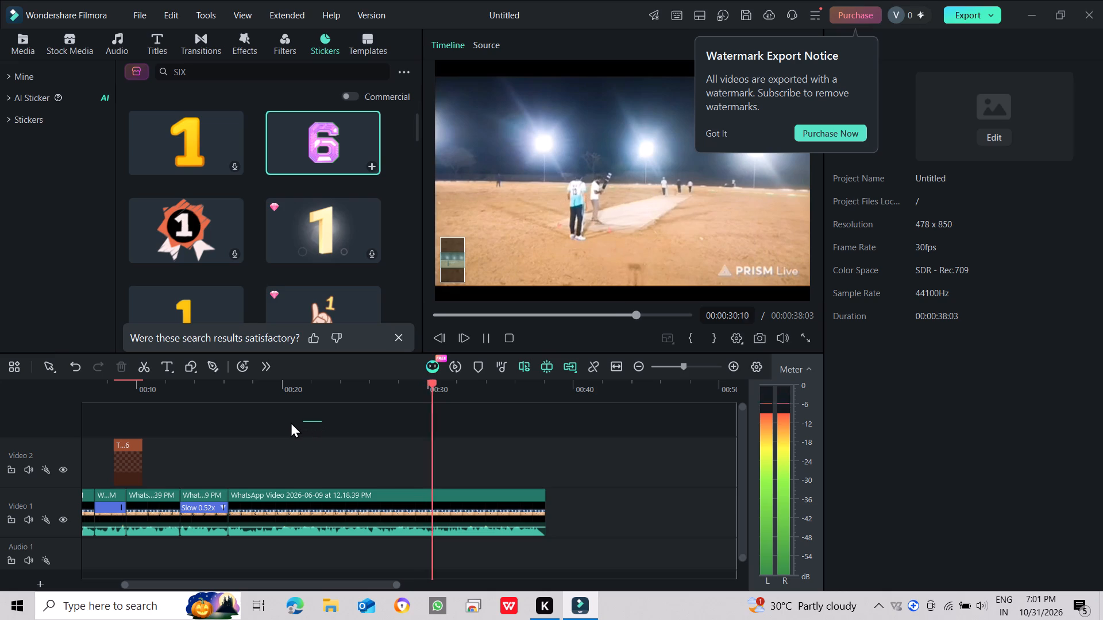
pyautogui.moveTo(291, 422); pyautogui.dragTo(290, 422)
pyautogui.moveTo(443, 381); pyautogui.dragTo(0, 311)
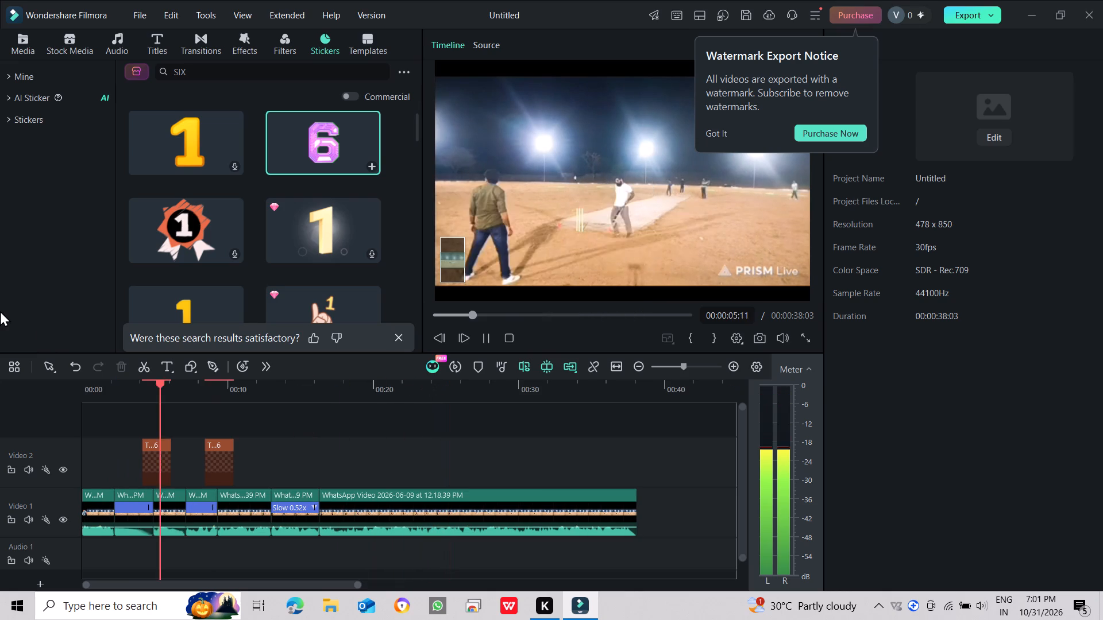
pyautogui.moveTo(0, 311); pyautogui.dragTo(7, 313)
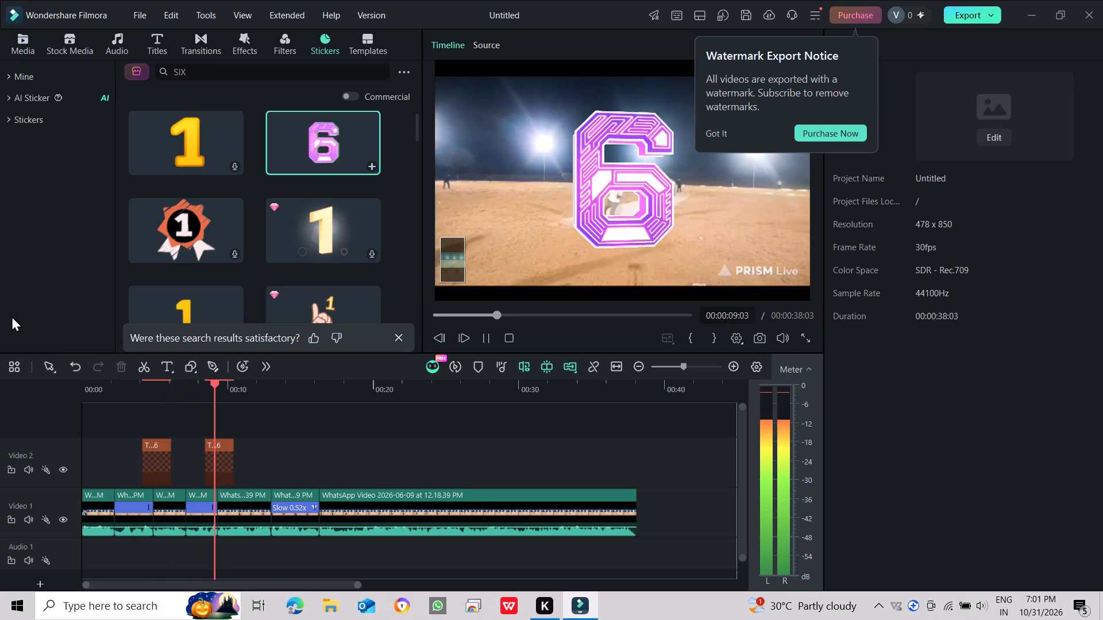
# Shift the second 6 sticker about 0.4 seconds later on Video 2.
pyautogui.moveTo(212, 451); pyautogui.dragTo(217, 451)
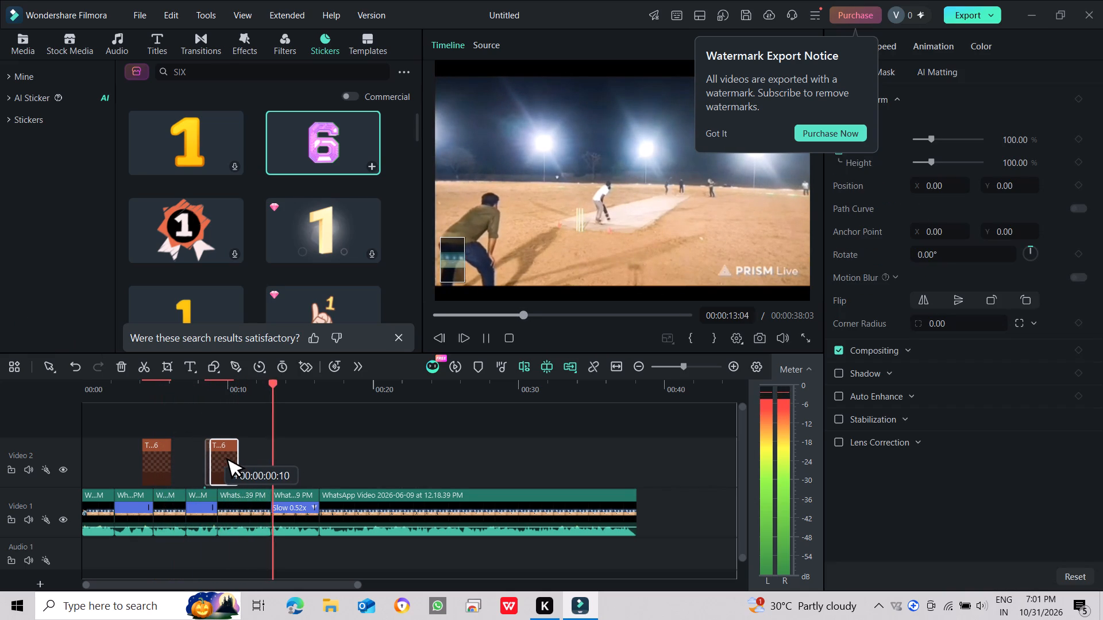
pyautogui.moveTo(217, 451); pyautogui.dragTo(218, 451)
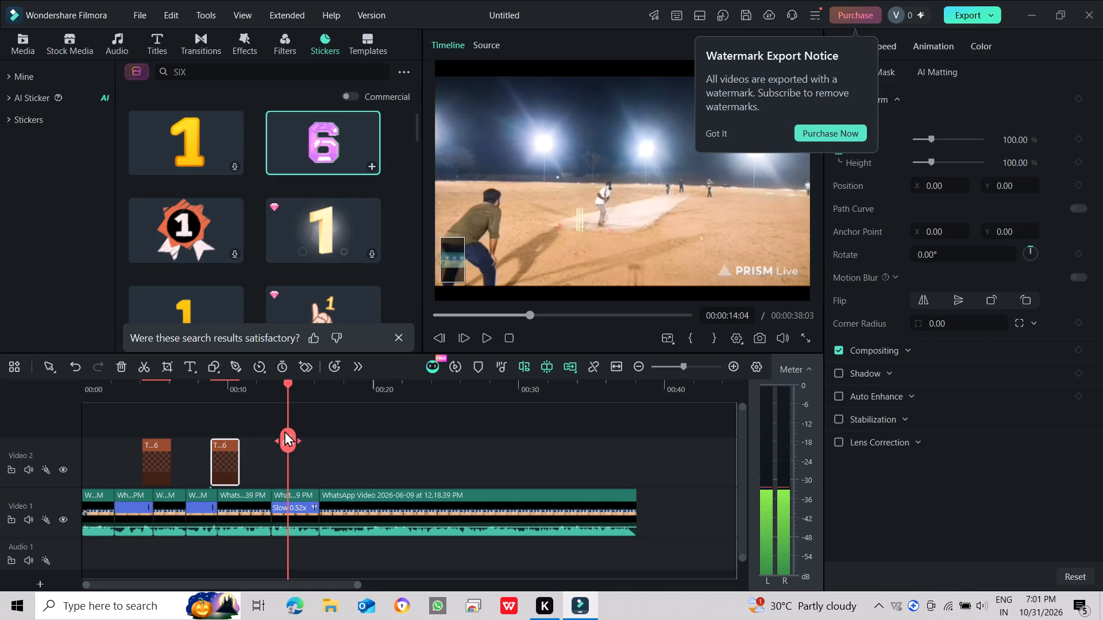
# Replay the video from just before the fourth clip to check the second 6 sticker's timing.
pyautogui.moveTo(290, 381); pyautogui.dragTo(160, 361)
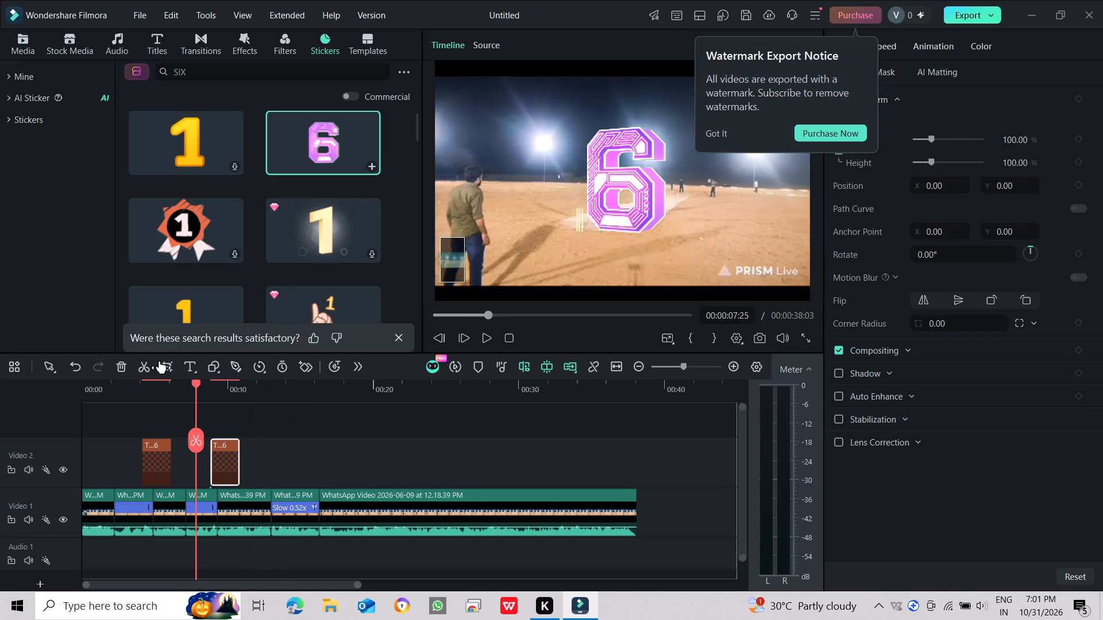
pyautogui.moveTo(160, 361); pyautogui.dragTo(181, 365)
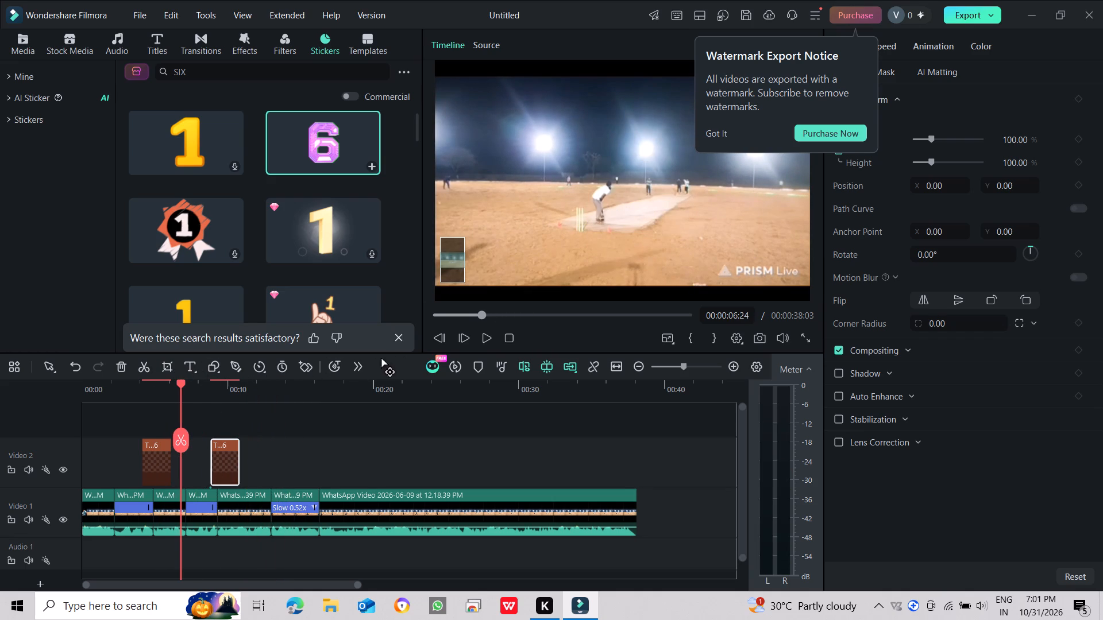
pyautogui.press('space')
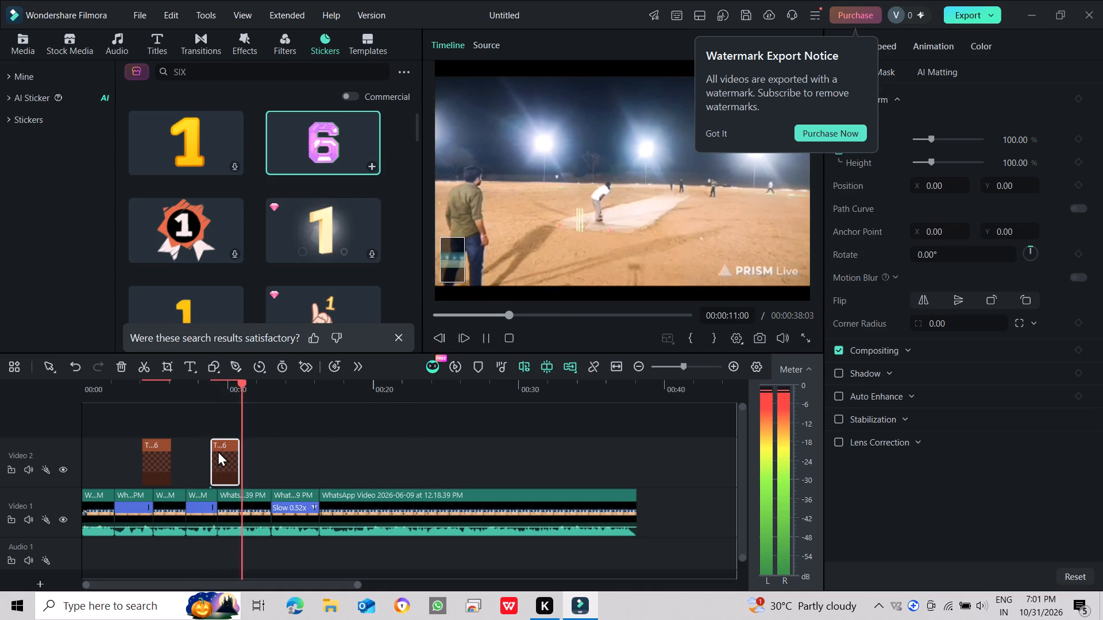
# Shift the second 6 sticker about half a second later, aligning it with the start of the fifth clip.
pyautogui.moveTo(221, 451); pyautogui.dragTo(232, 450)
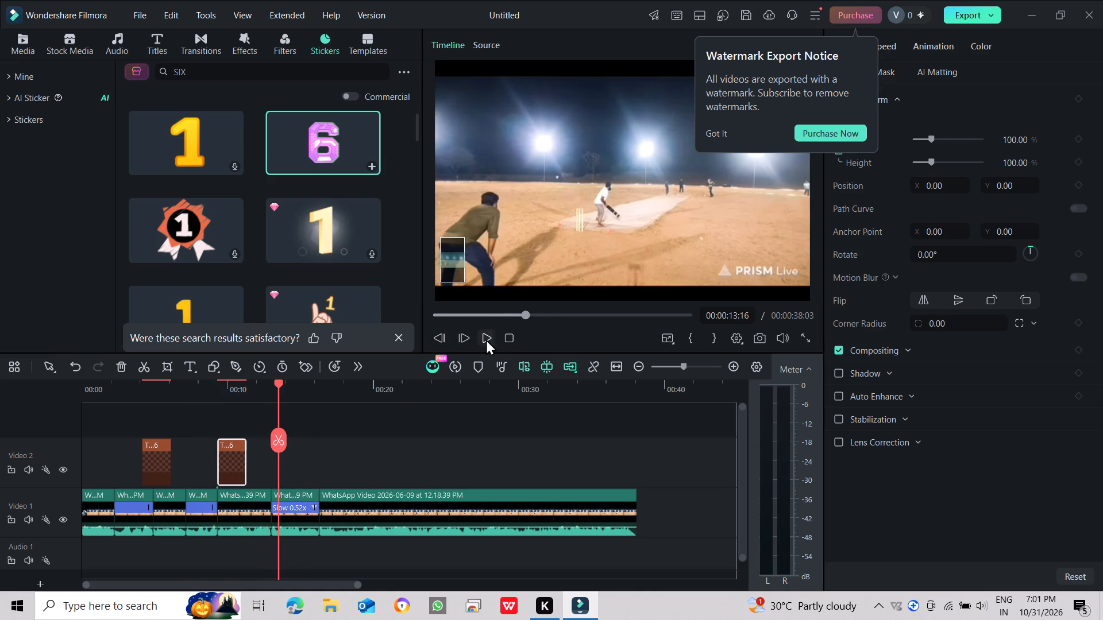
# Replay the end of the fourth clip to check the second 6 sticker's timing.
pyautogui.click(492, 315)
pyautogui.press('space')
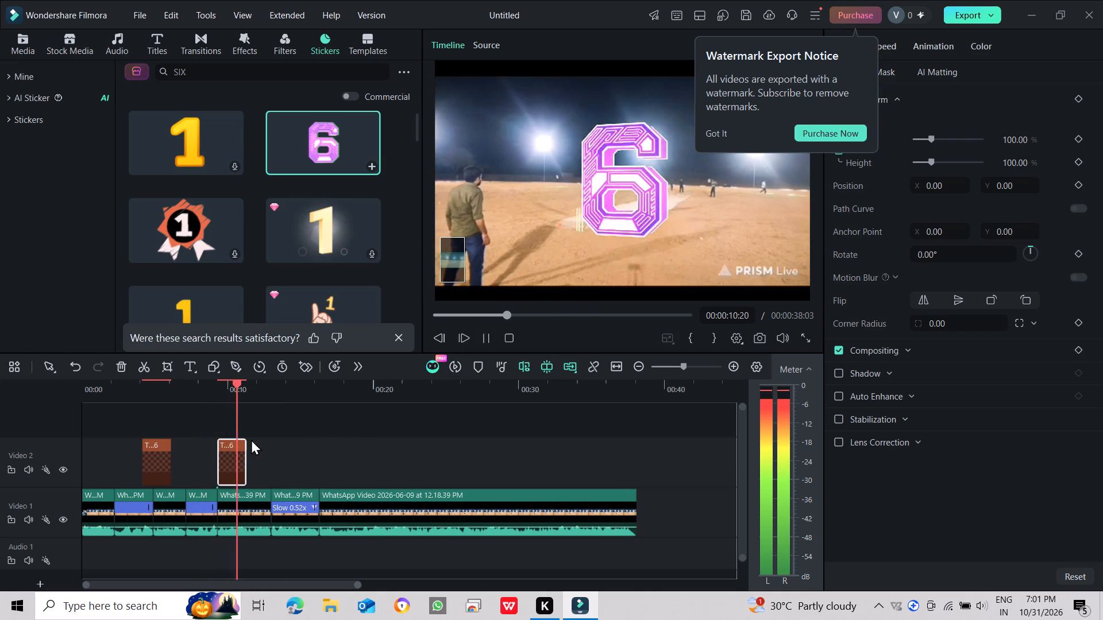
# Shift the second 6 sticker about half a second later, just after the start of the fifth clip.
pyautogui.moveTo(240, 446); pyautogui.dragTo(250, 446)
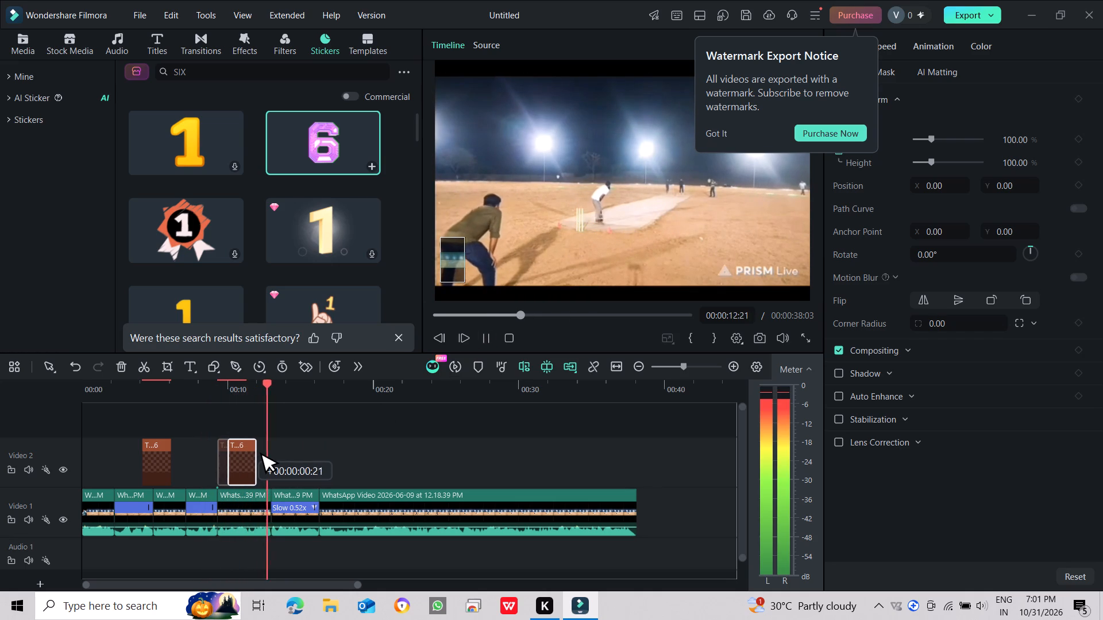
pyautogui.moveTo(250, 446); pyautogui.dragTo(247, 446)
# Replay from the fourth clip onward to check the second 6 sticker's timing.
pyautogui.click(488, 342)
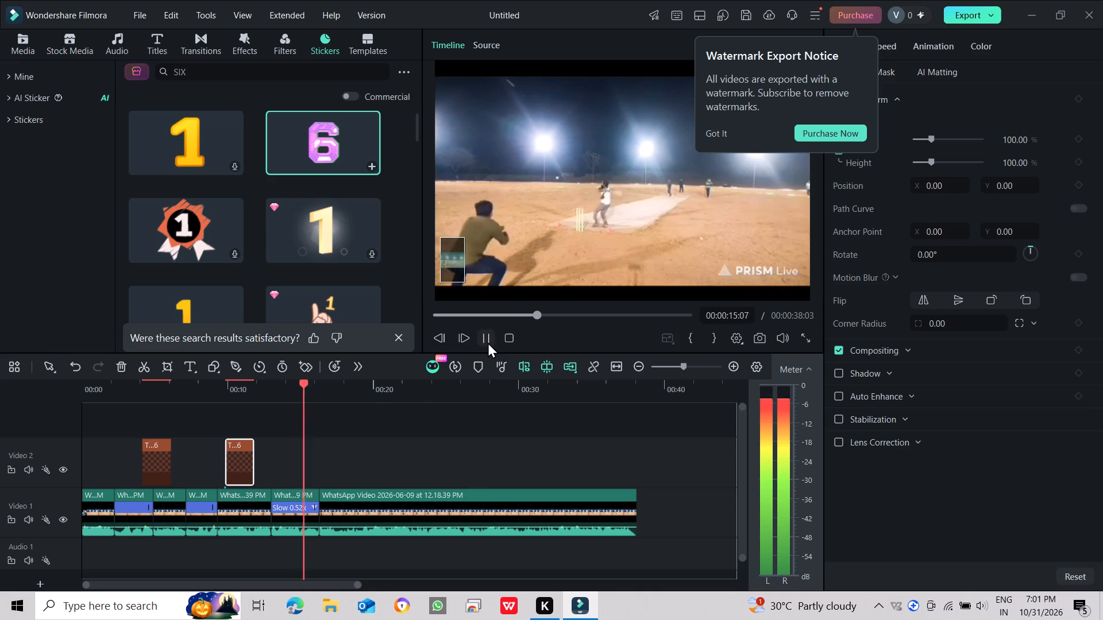
pyautogui.click(491, 317)
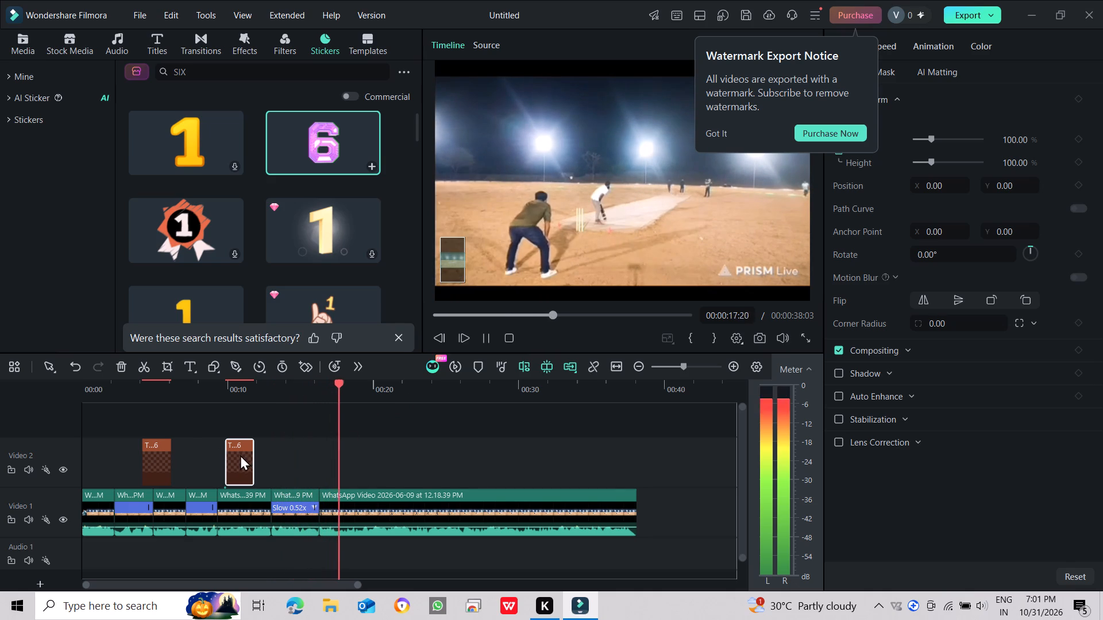
# Paste a third copy of the 6 sticker on Video 2 and place it over the end of the slowed sixth clip.
pyautogui.click(315, 464)
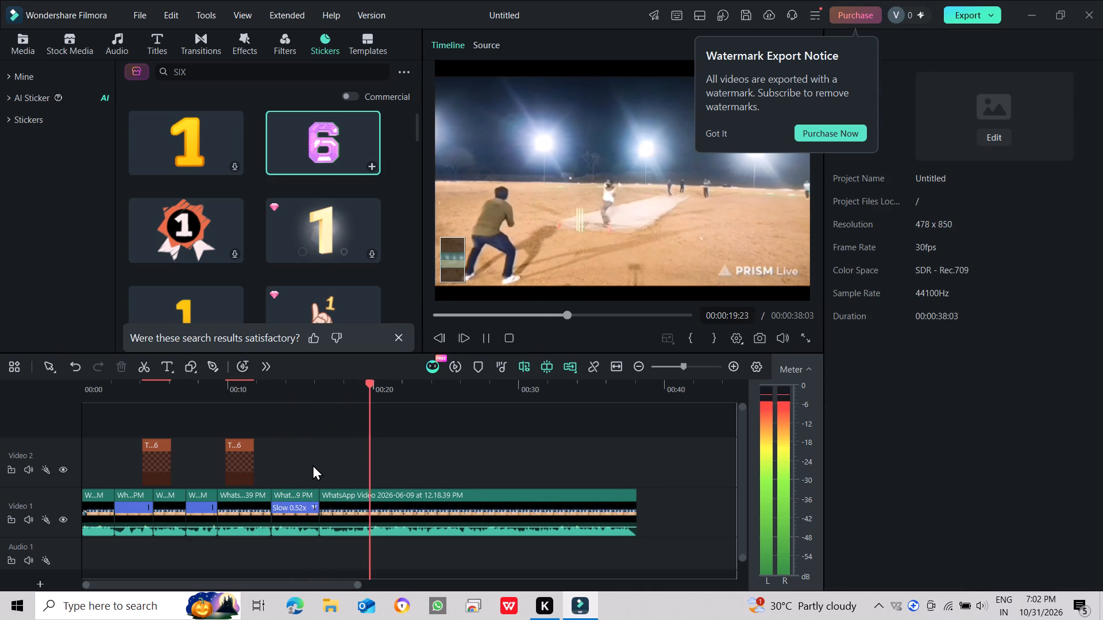
pyautogui.hotkey('ctrl', 'v')
pyautogui.moveTo(387, 462); pyautogui.dragTo(375, 460)
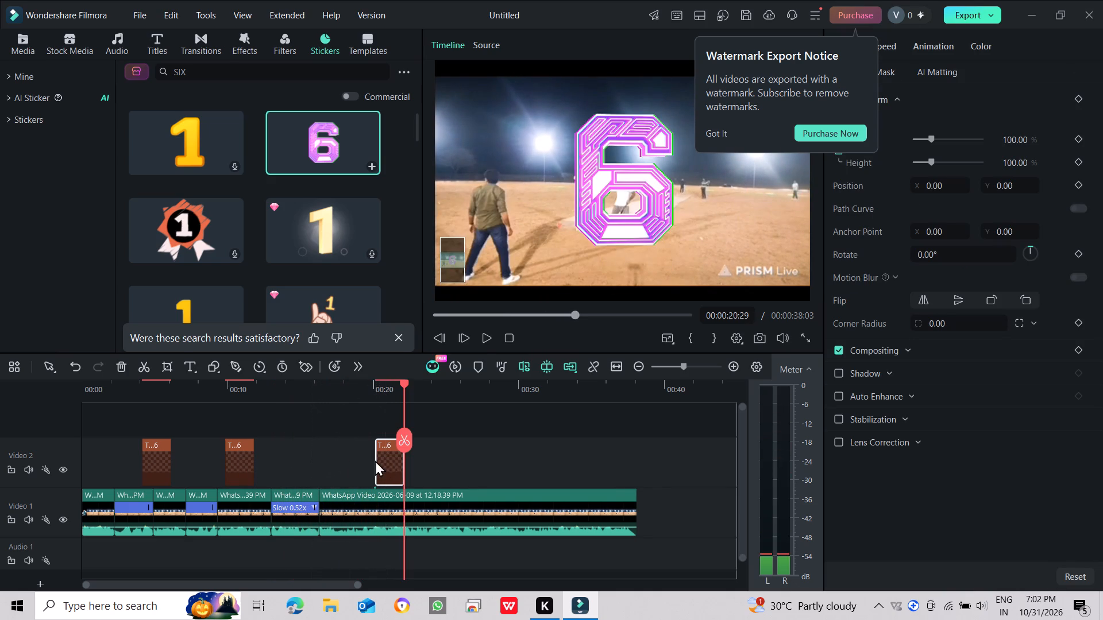
pyautogui.moveTo(375, 460); pyautogui.dragTo(319, 453)
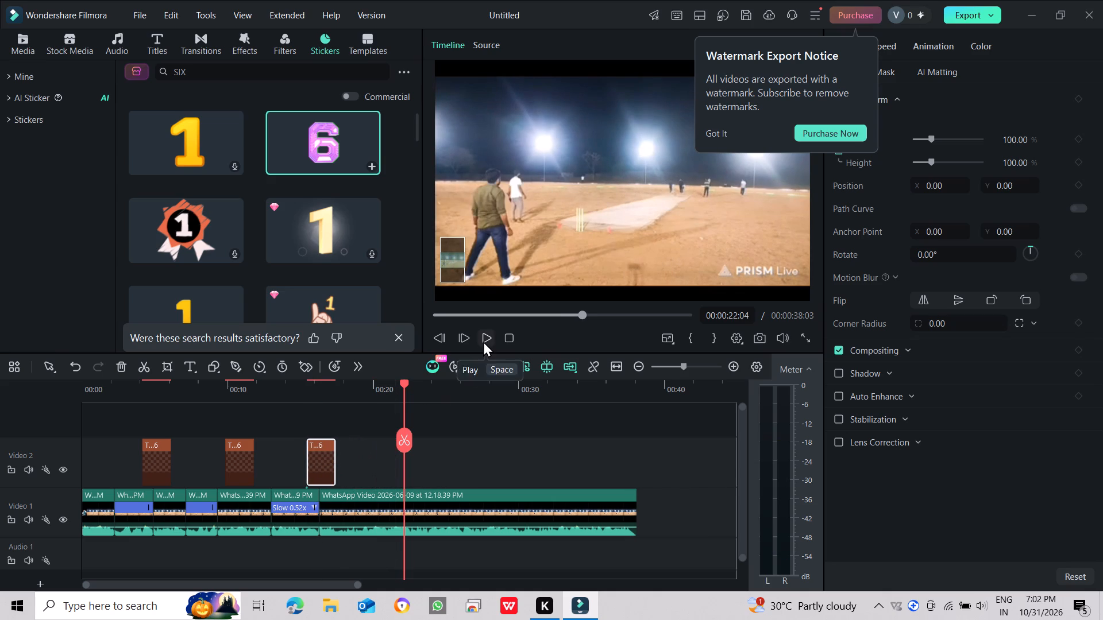
# Replay from the slowed sixth clip to check the third 6 sticker's timing.
pyautogui.click(288, 408)
pyautogui.click(290, 407)
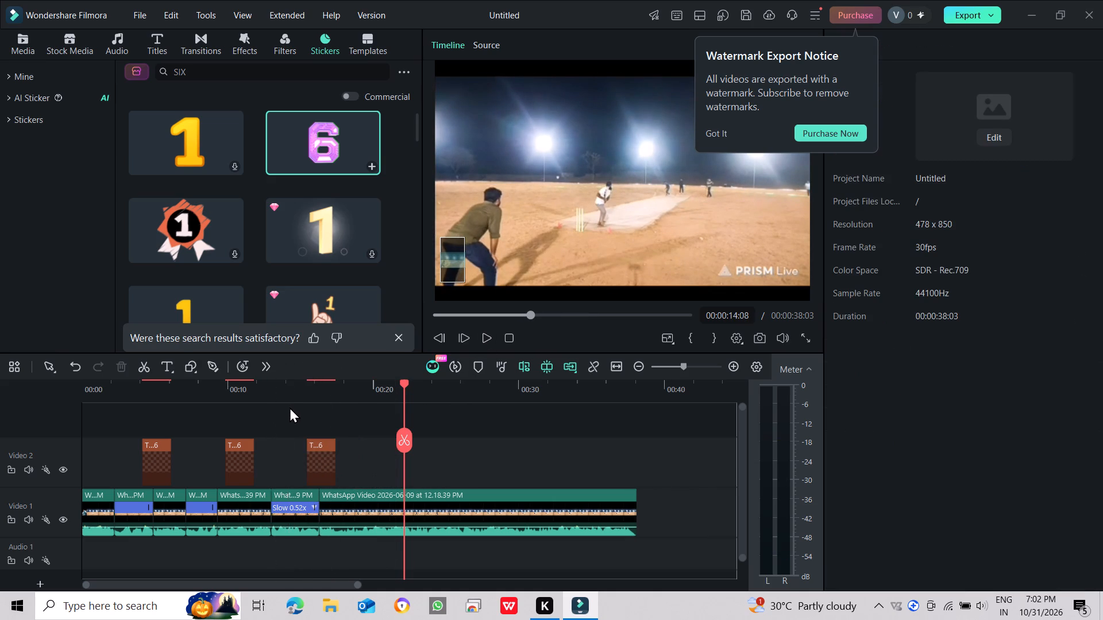
pyautogui.moveTo(403, 385); pyautogui.dragTo(353, 385)
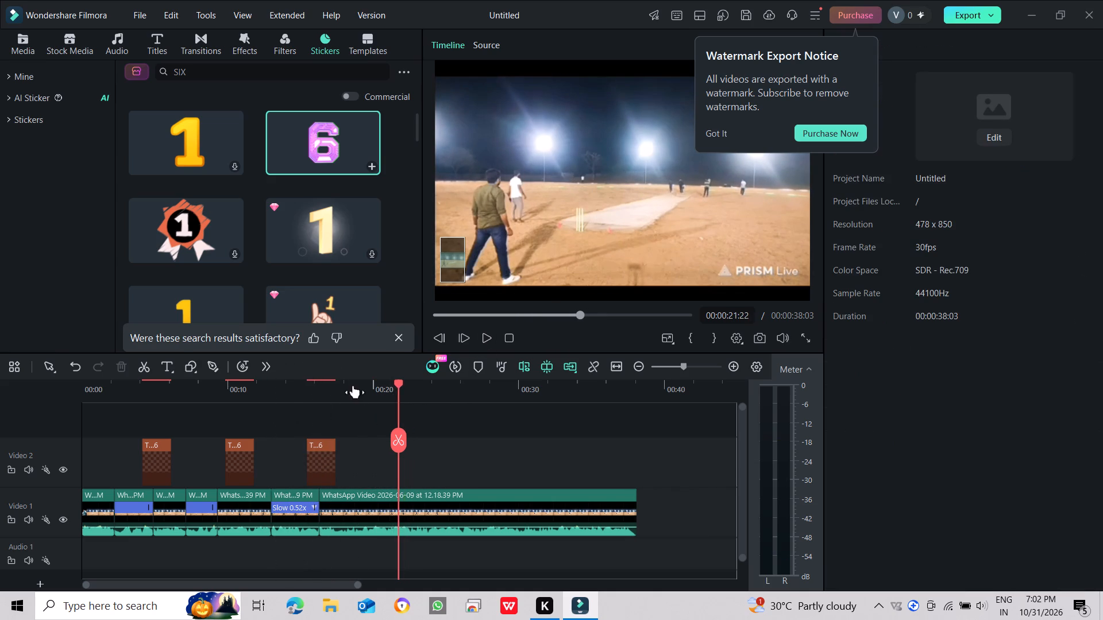
pyautogui.moveTo(353, 385); pyautogui.dragTo(285, 385)
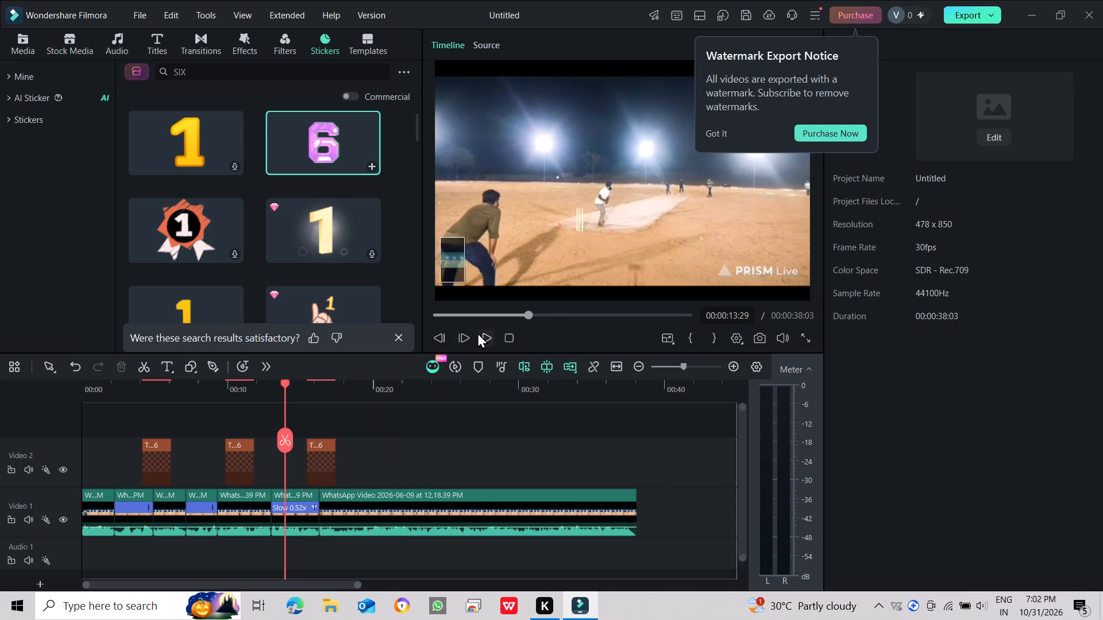
pyautogui.click(477, 332)
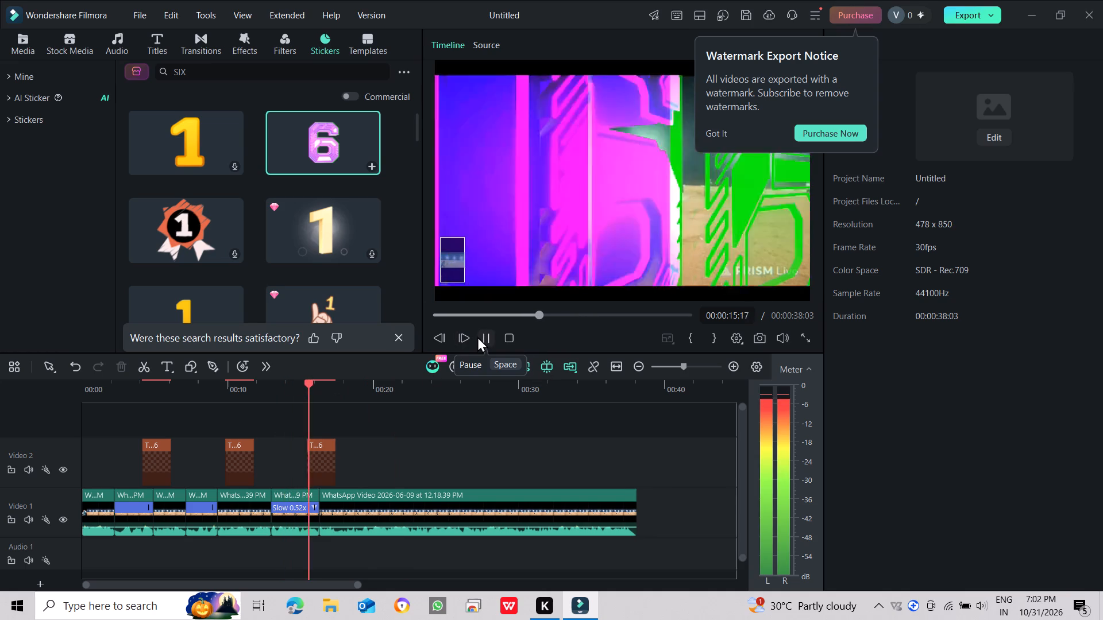
# Shift the third 6 sticker about half a second later, across the end of the slowed sixth clip.
pyautogui.moveTo(330, 460); pyautogui.dragTo(335, 460)
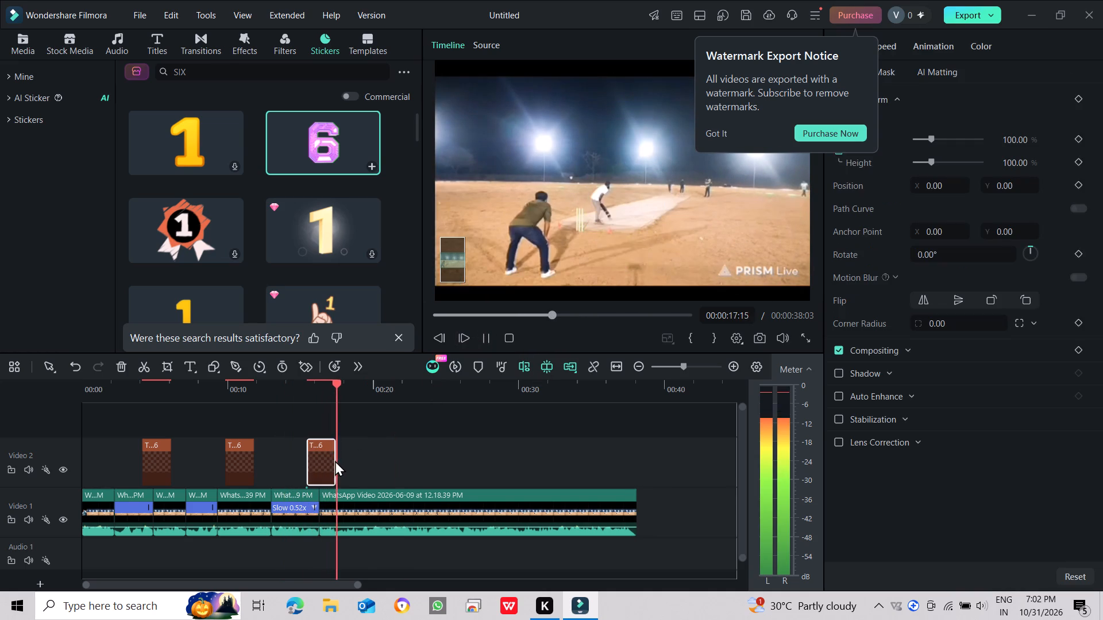
pyautogui.moveTo(335, 460); pyautogui.dragTo(336, 459)
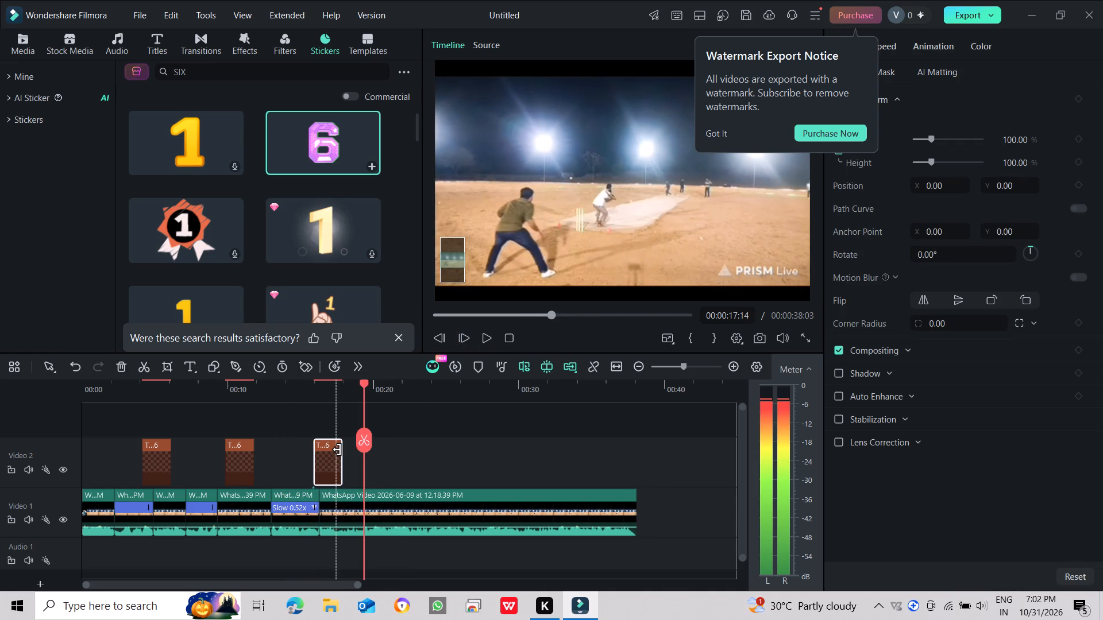
# Trim the end of the third 6 sticker so that it lasts about one second.
pyautogui.moveTo(337, 449); pyautogui.dragTo(331, 449)
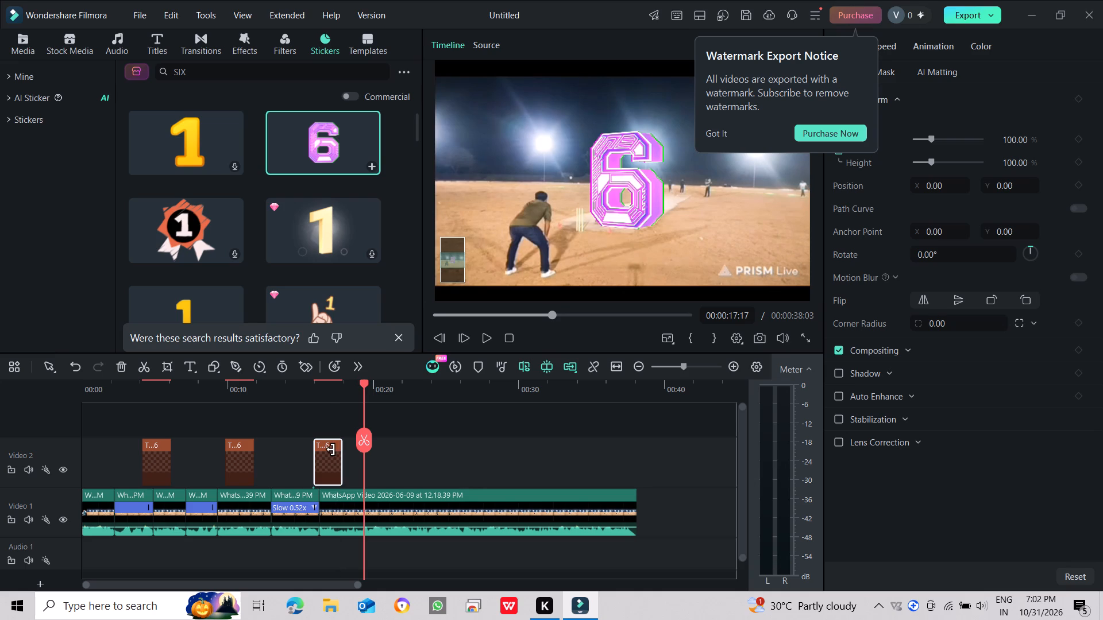
pyautogui.moveTo(331, 449); pyautogui.dragTo(327, 449)
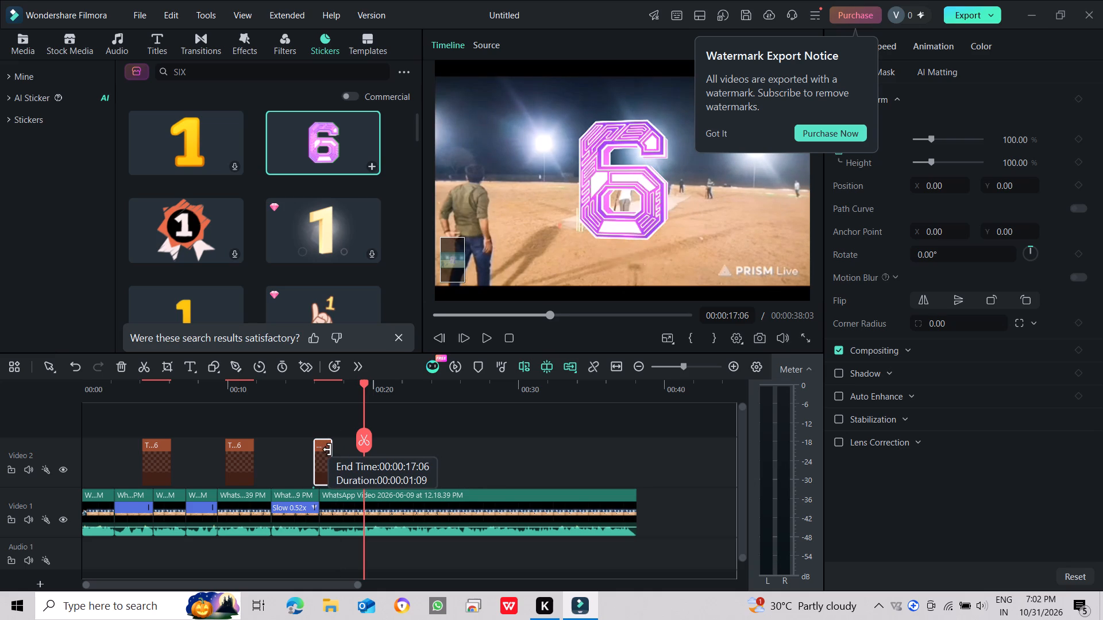
pyautogui.moveTo(327, 449); pyautogui.dragTo(323, 449)
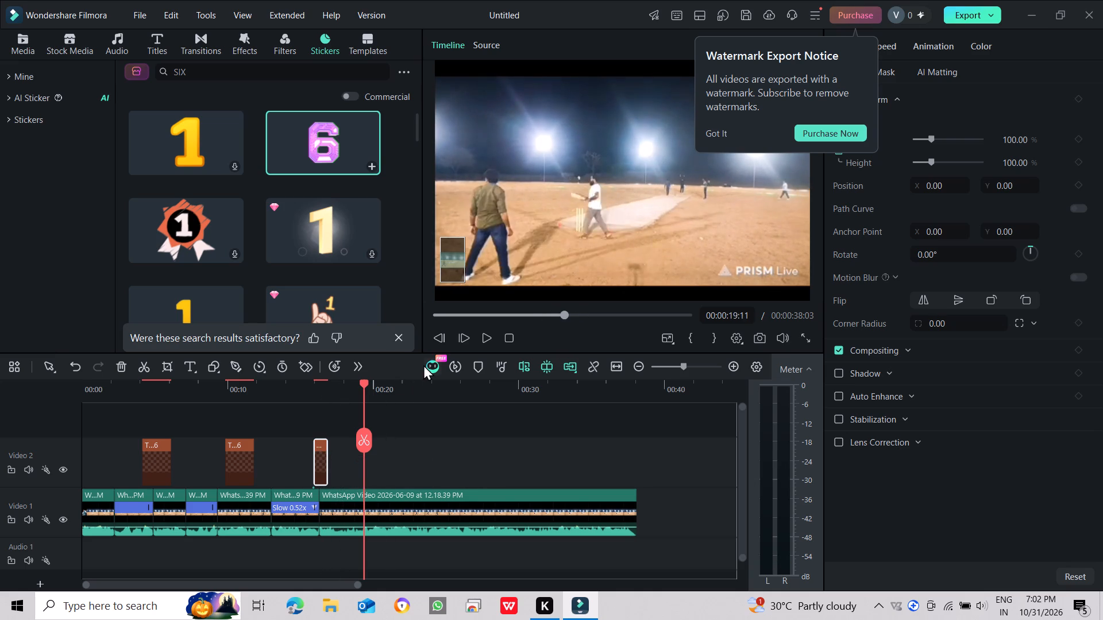
# Replay the end of the slowed sixth clip to check the shortened third 6 sticker.
pyautogui.click(281, 450)
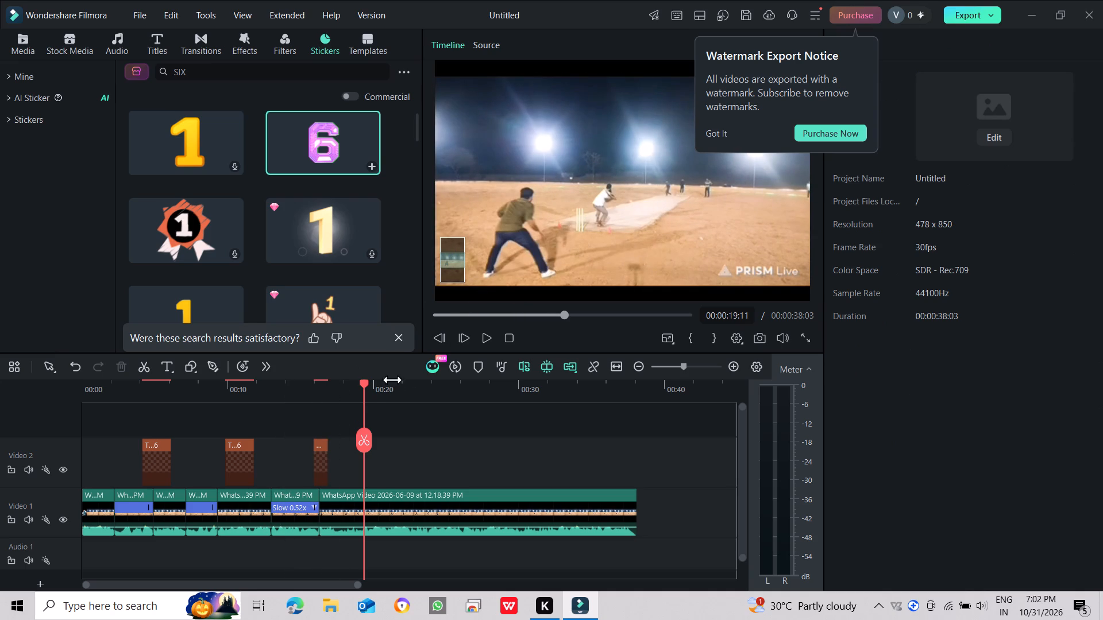
pyautogui.moveTo(367, 385); pyautogui.dragTo(326, 380)
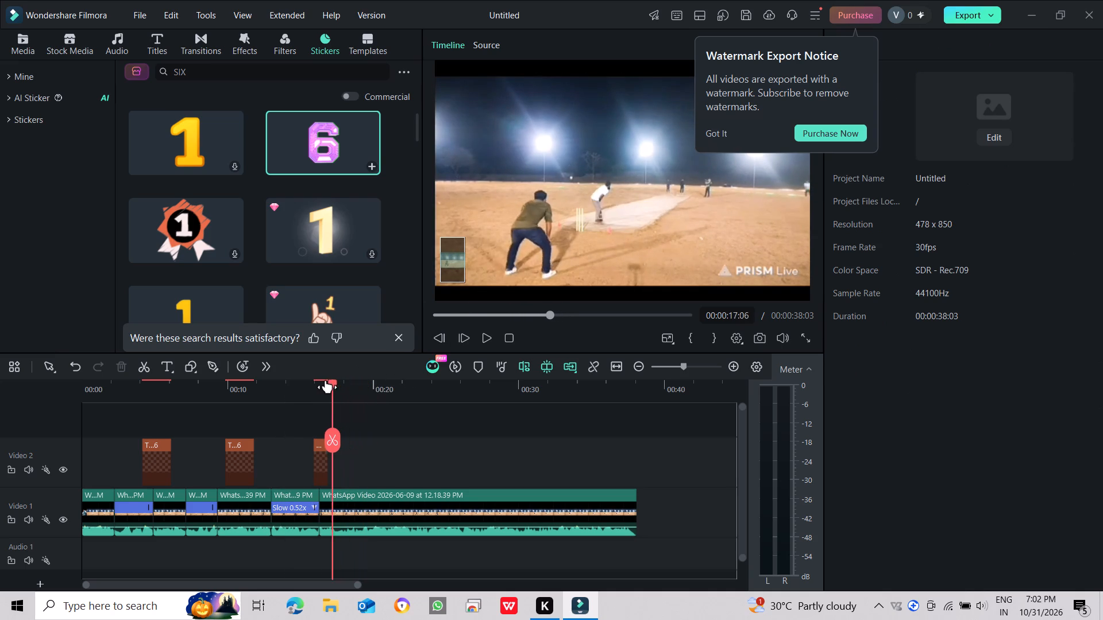
pyautogui.moveTo(326, 380); pyautogui.dragTo(300, 374)
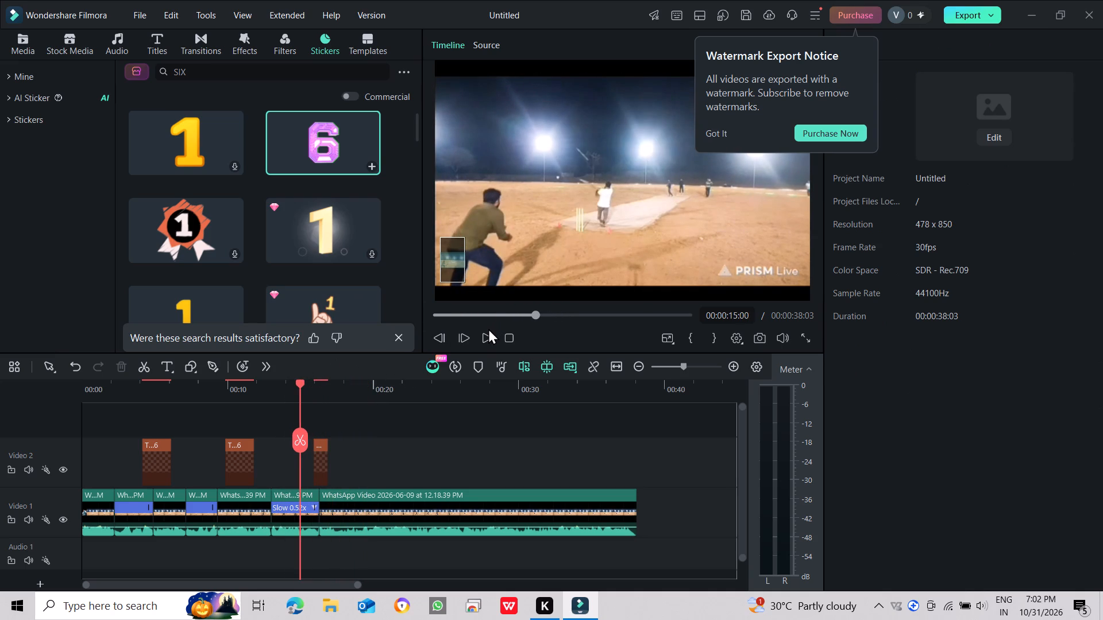
pyautogui.click(488, 328)
pyautogui.click(486, 333)
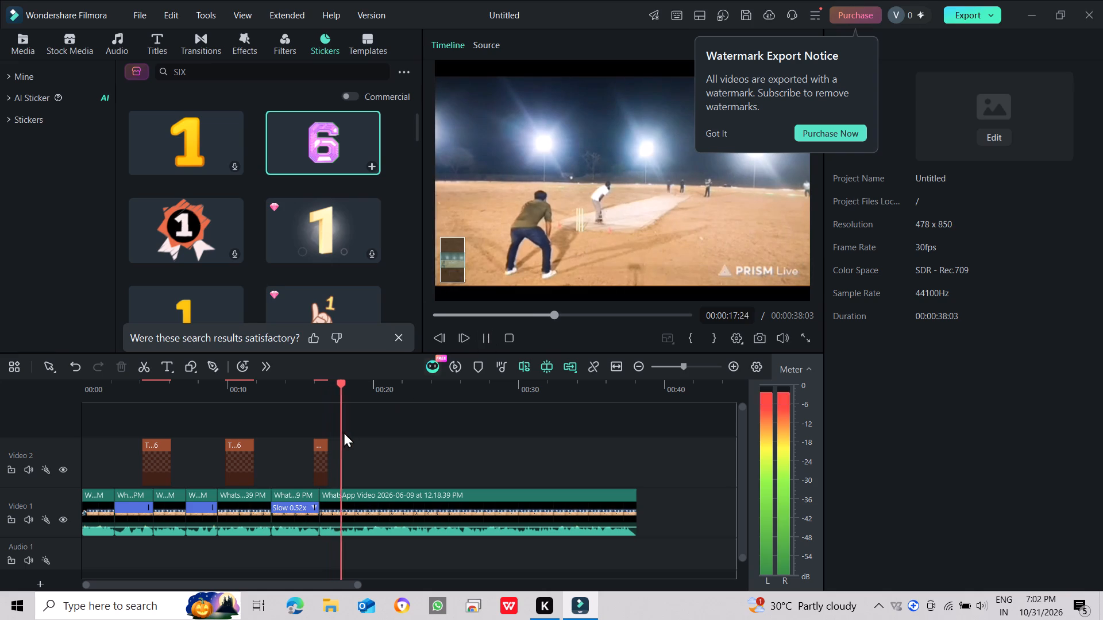
# Shift the third 6 sticker about half a second later, to the start of the seventh clip.
pyautogui.moveTo(322, 456); pyautogui.dragTo(326, 455)
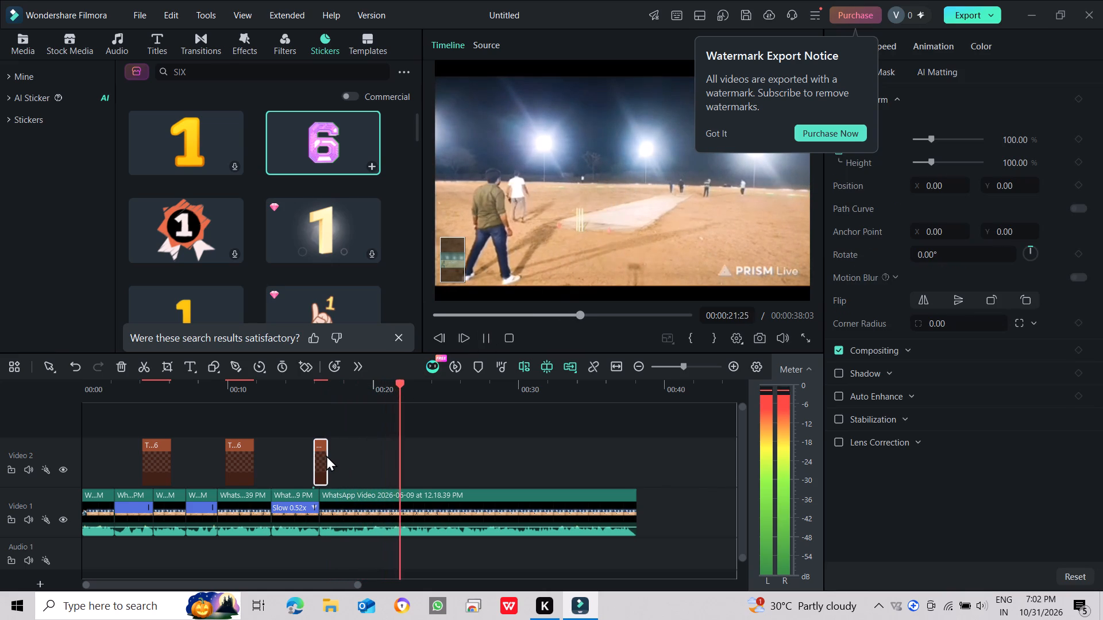
pyautogui.moveTo(326, 455); pyautogui.dragTo(330, 454)
# Replay from the slowed sixth clip to check the third 6 sticker's new position.
pyautogui.click(489, 335)
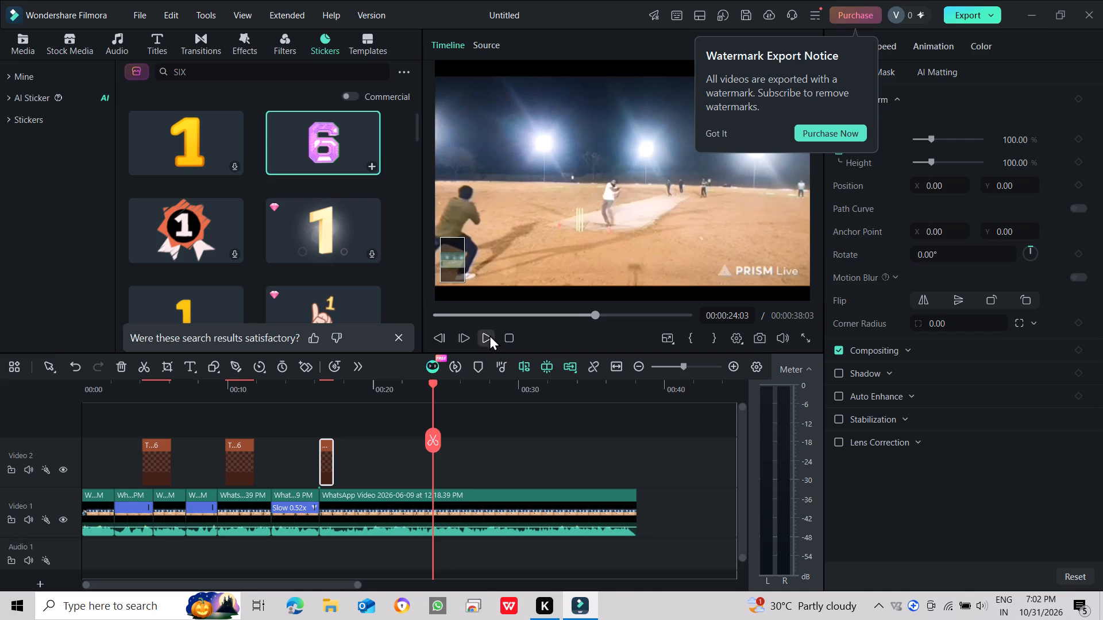
pyautogui.moveTo(448, 385); pyautogui.dragTo(313, 383)
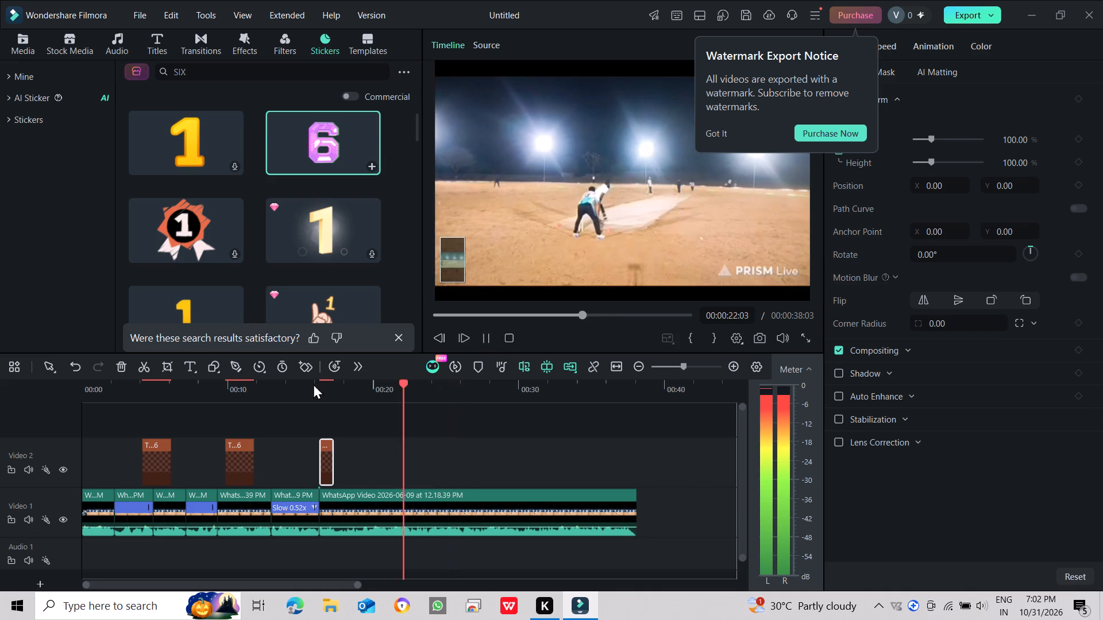
pyautogui.moveTo(313, 383); pyautogui.dragTo(289, 383)
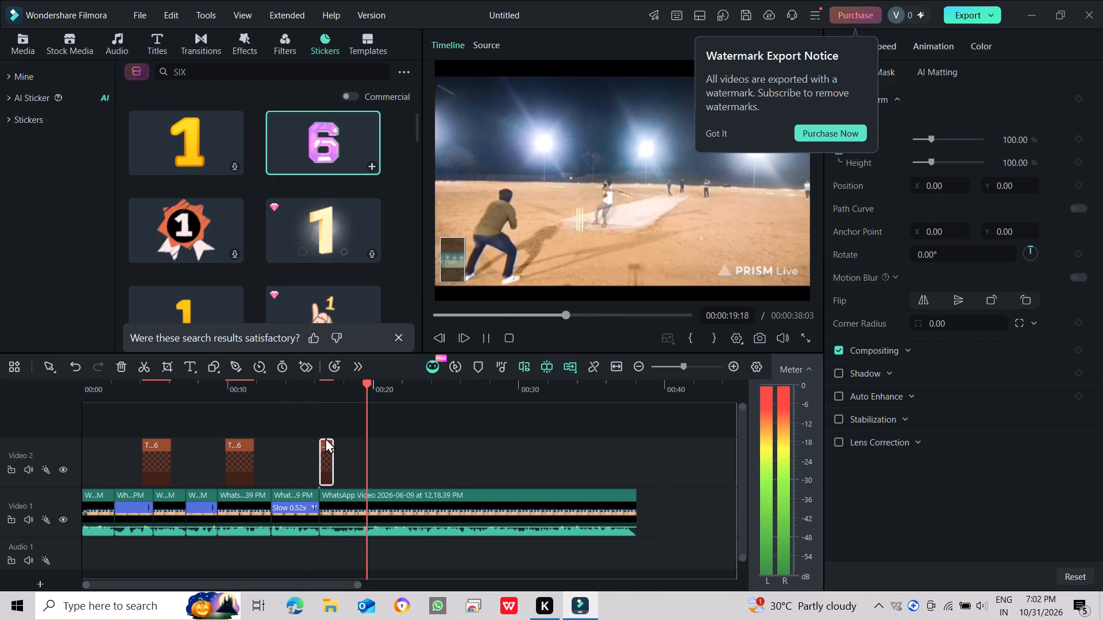
# Trim the second 6 sticker's end to 00:00:10:25, making it about one second long.
pyautogui.click(238, 448)
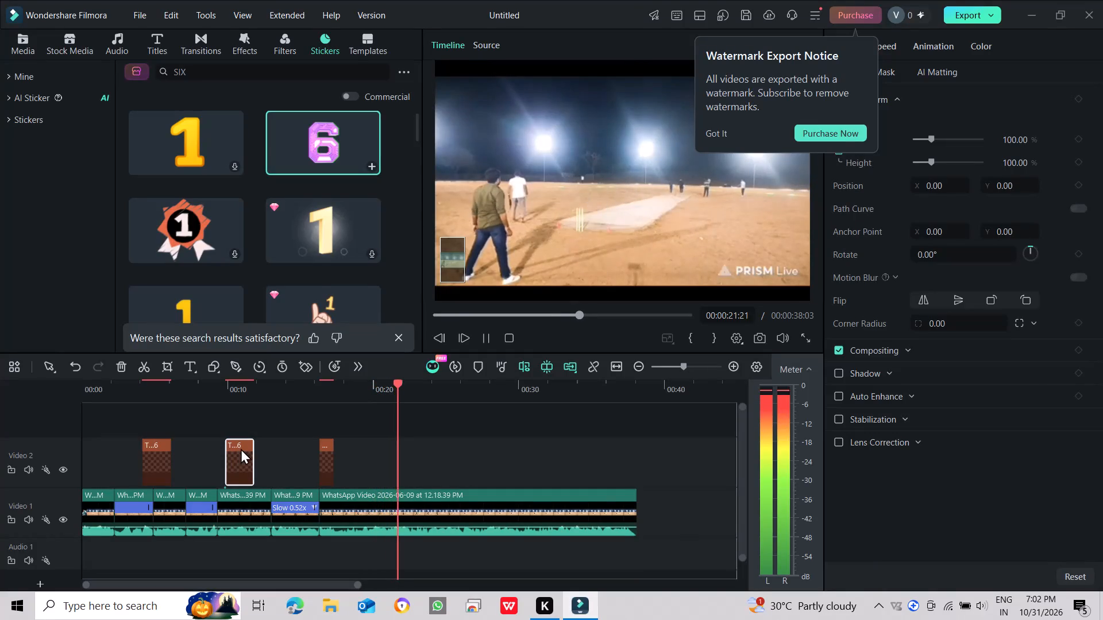
pyautogui.moveTo(251, 452); pyautogui.dragTo(240, 452)
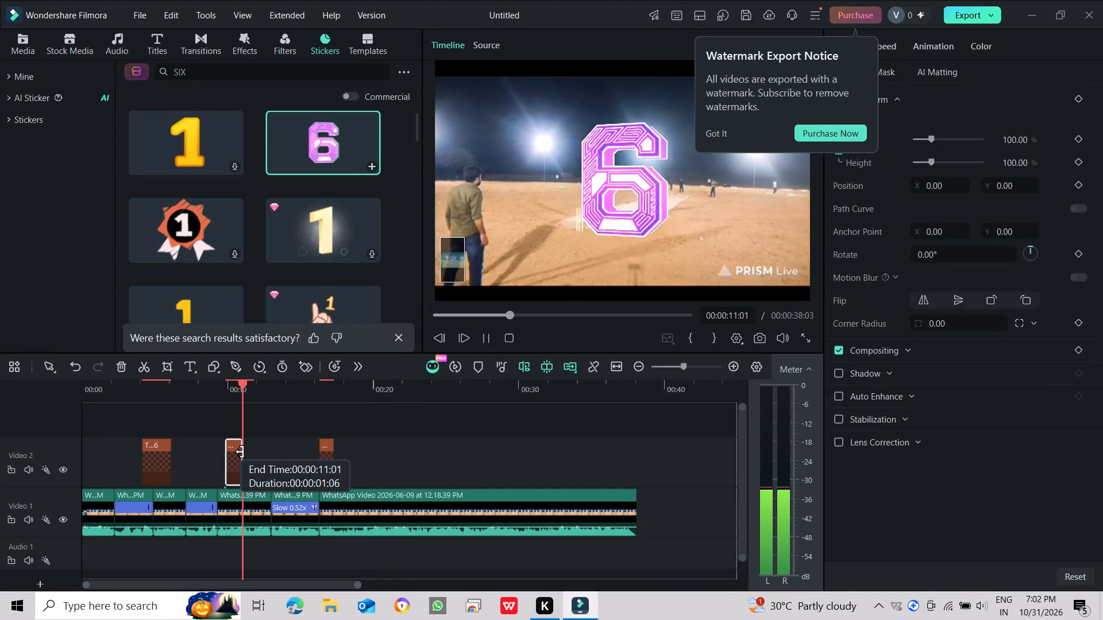
pyautogui.moveTo(240, 452); pyautogui.dragTo(244, 451)
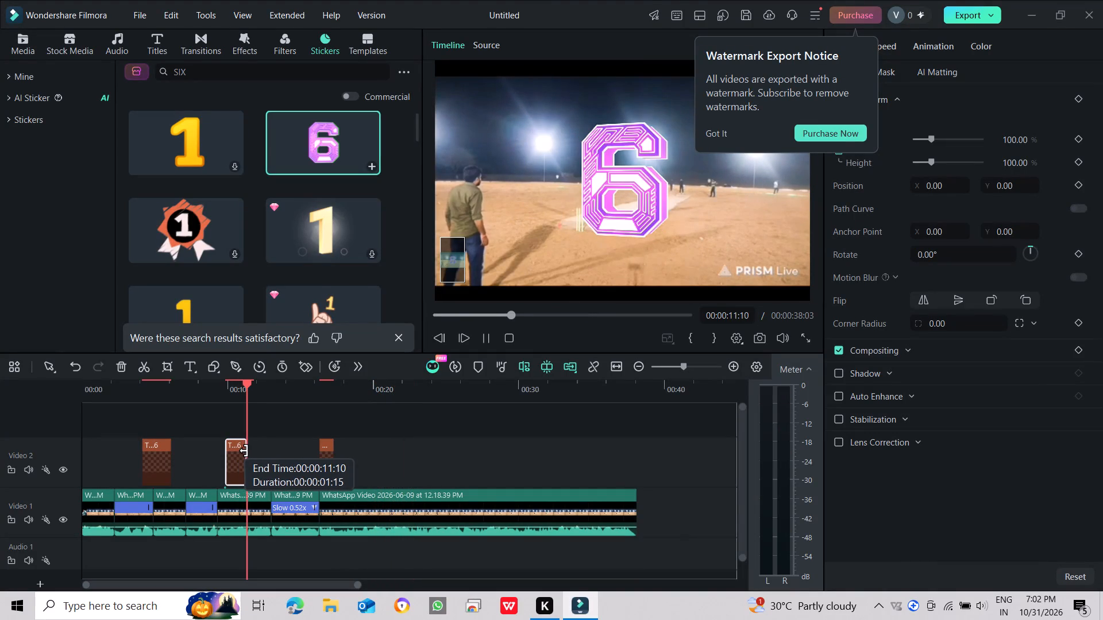
pyautogui.moveTo(244, 451); pyautogui.dragTo(240, 451)
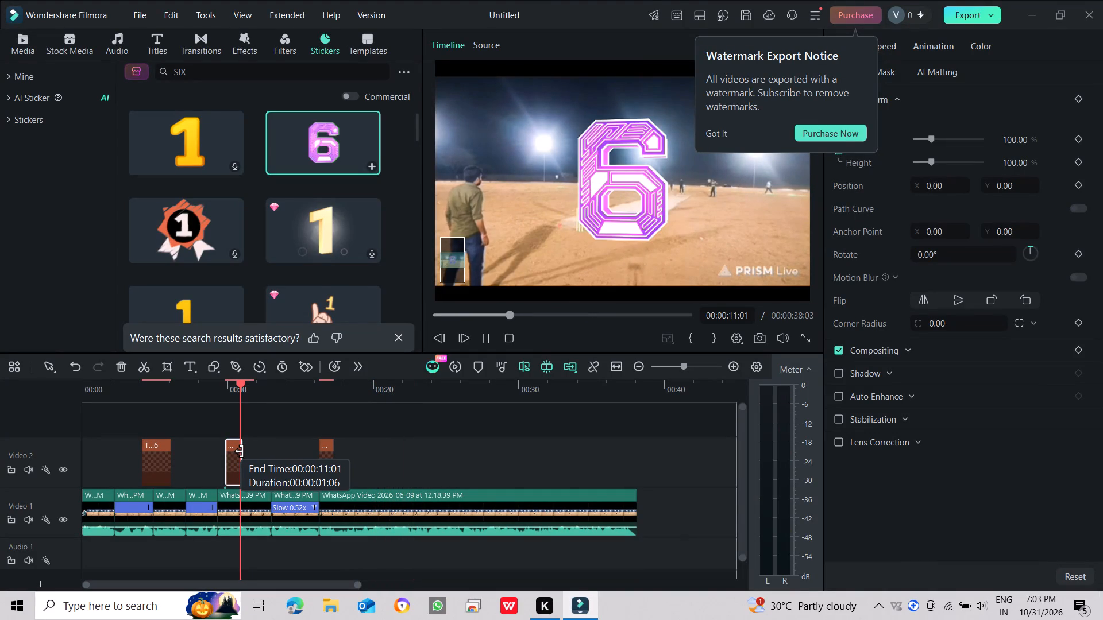
pyautogui.moveTo(240, 451); pyautogui.dragTo(237, 452)
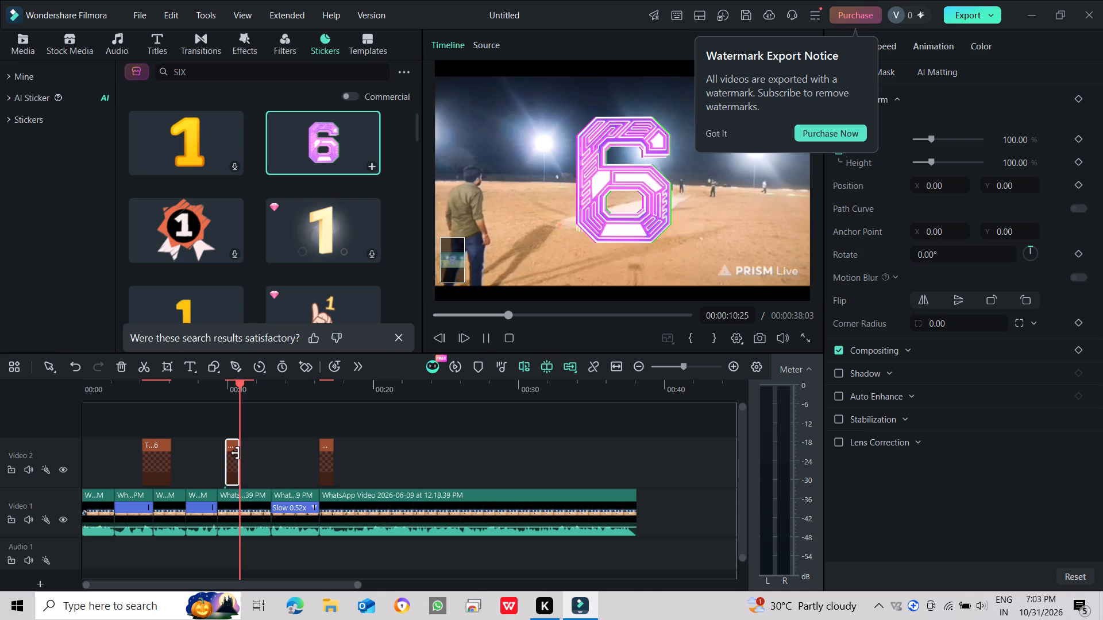
# Trim the first 6 sticker to about 23 frames, ending where the third clip starts.
pyautogui.click(325, 441)
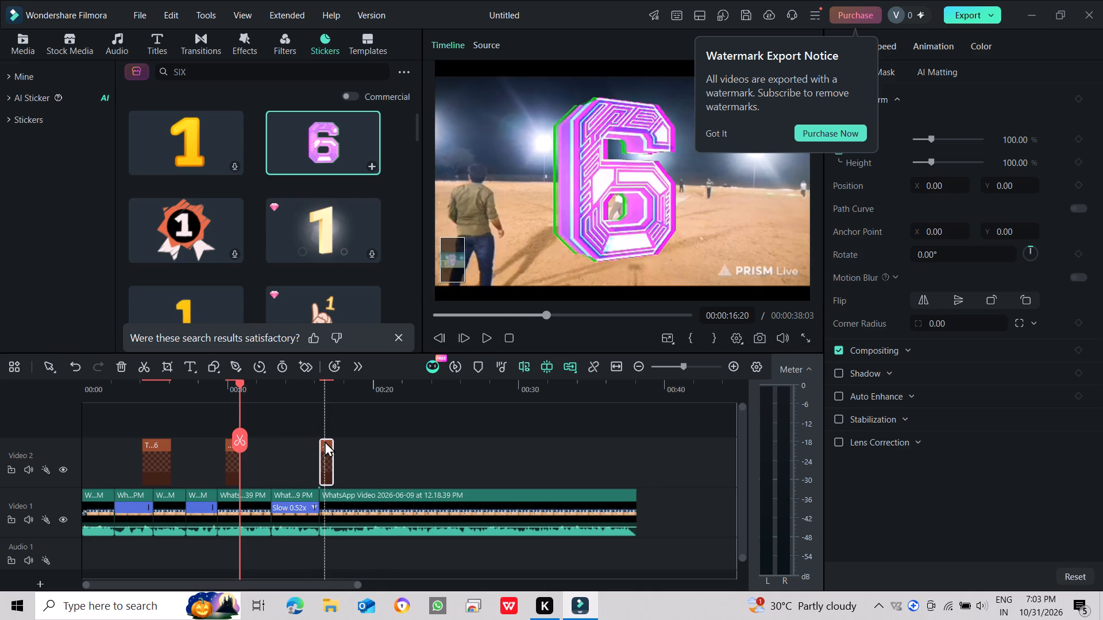
pyautogui.click(198, 442)
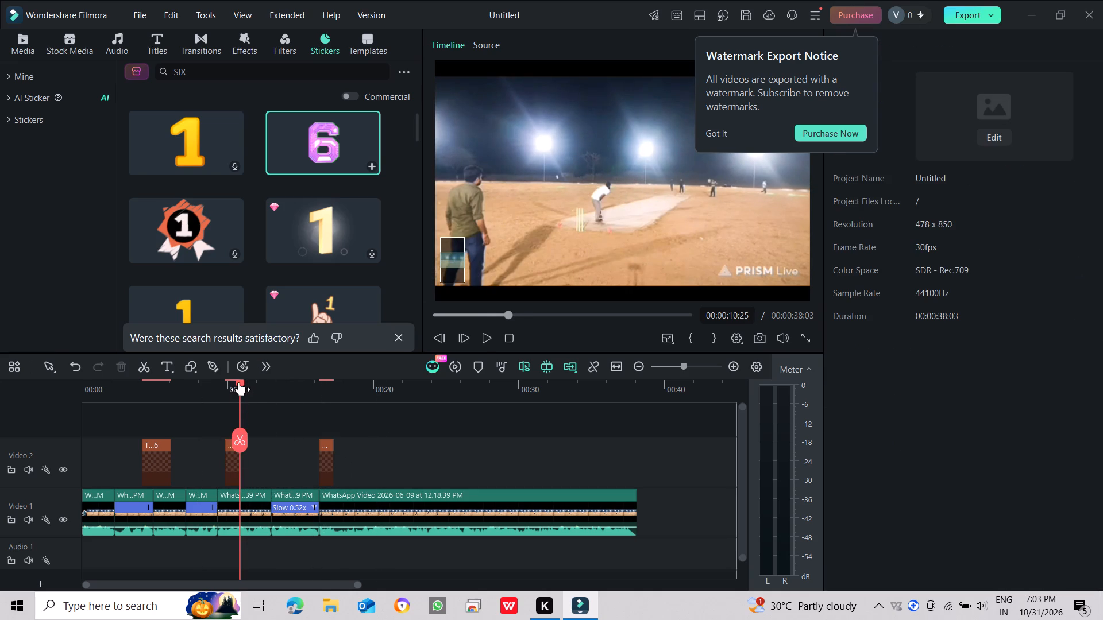
pyautogui.moveTo(239, 382); pyautogui.dragTo(181, 382)
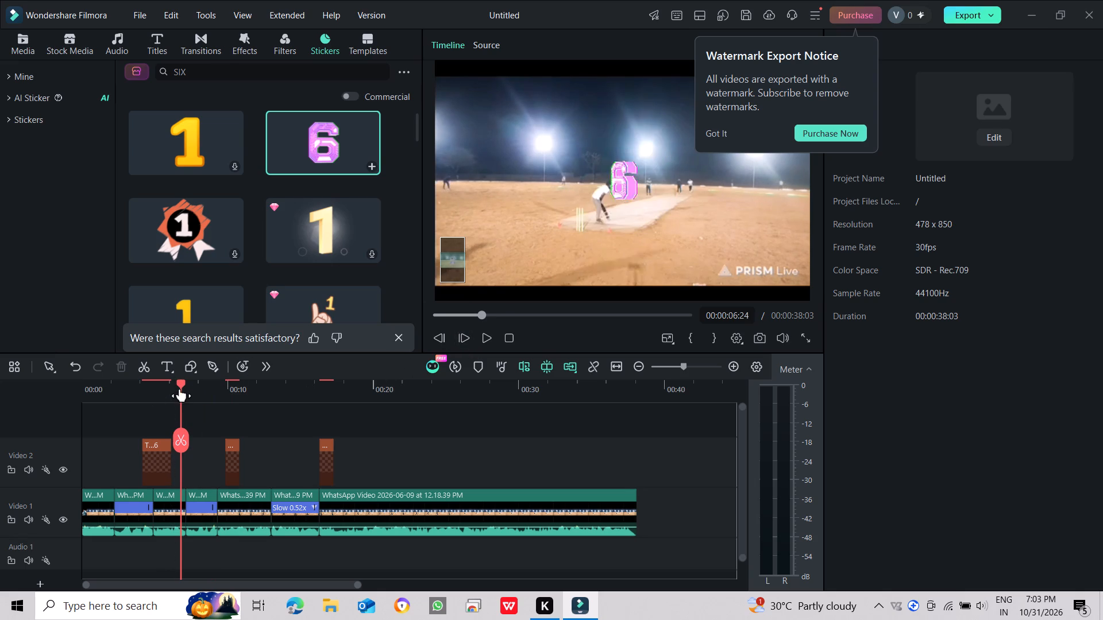
pyautogui.moveTo(183, 383); pyautogui.dragTo(90, 377)
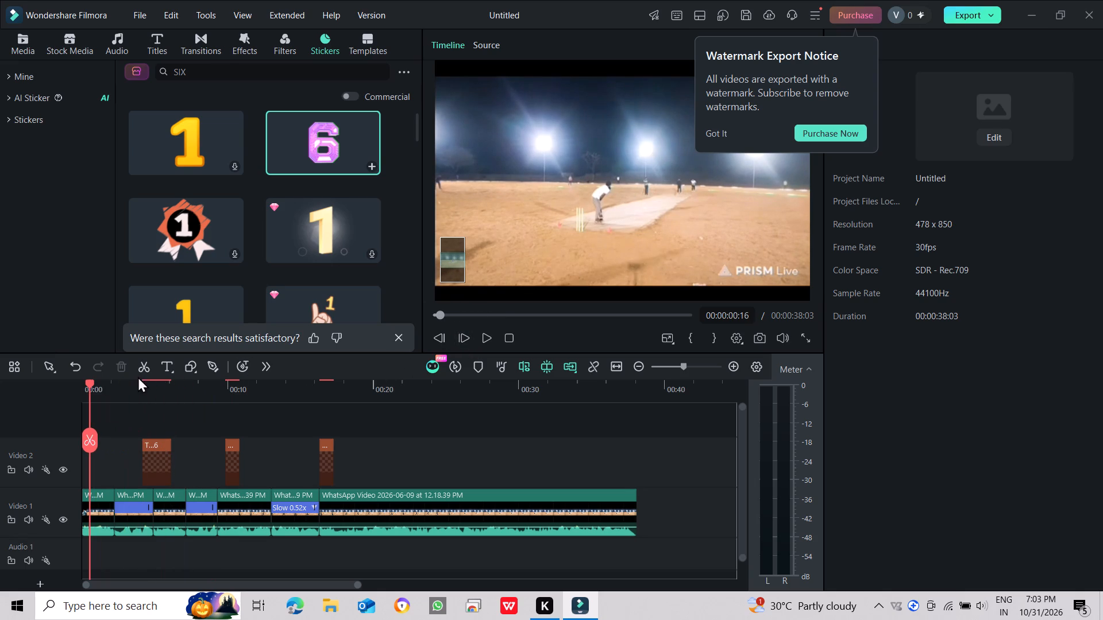
pyautogui.moveTo(167, 463); pyautogui.dragTo(146, 458)
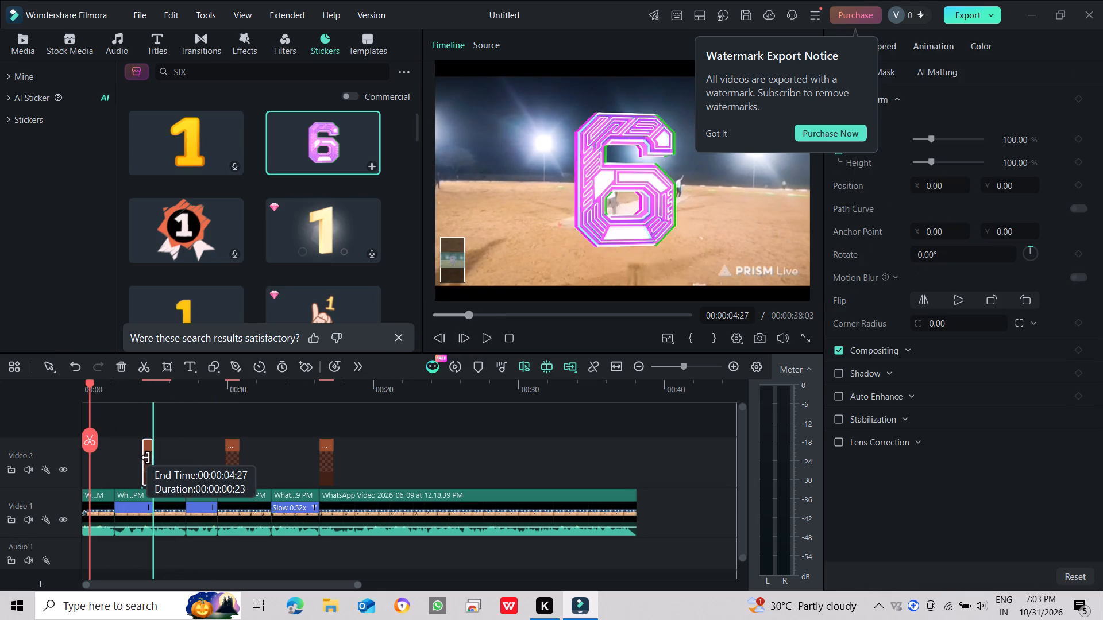
pyautogui.moveTo(146, 458); pyautogui.dragTo(150, 455)
# Play the video from near its beginning to check the timing of all three shortened 6 stickers.
pyautogui.click(482, 335)
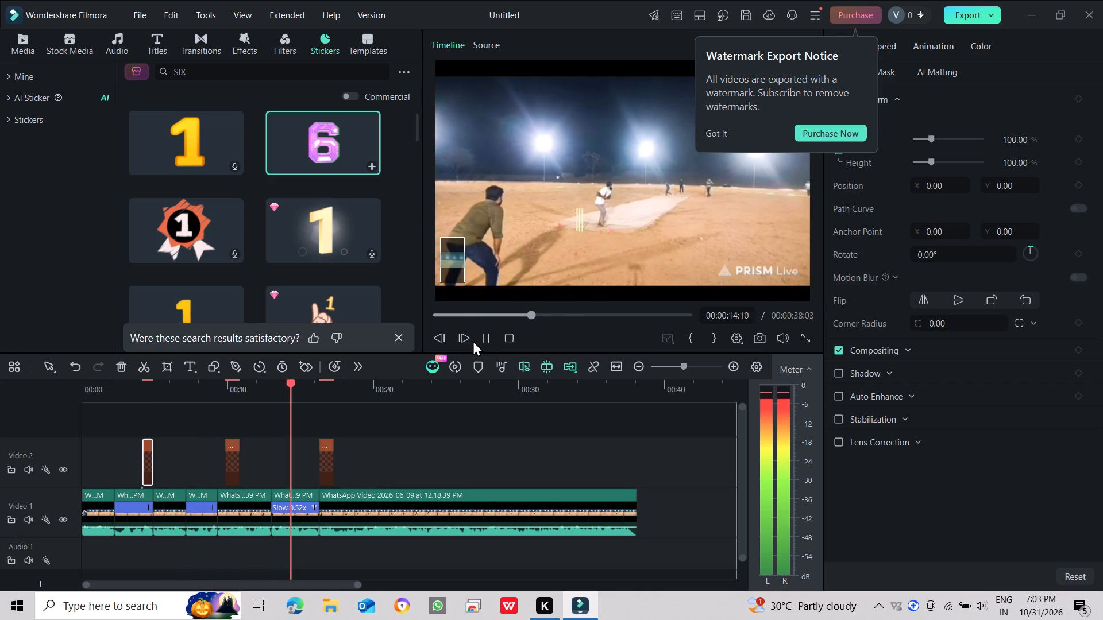
# Shift the second 6 sticker about half a second earlier, to the start of the fifth clip.
pyautogui.click(236, 462)
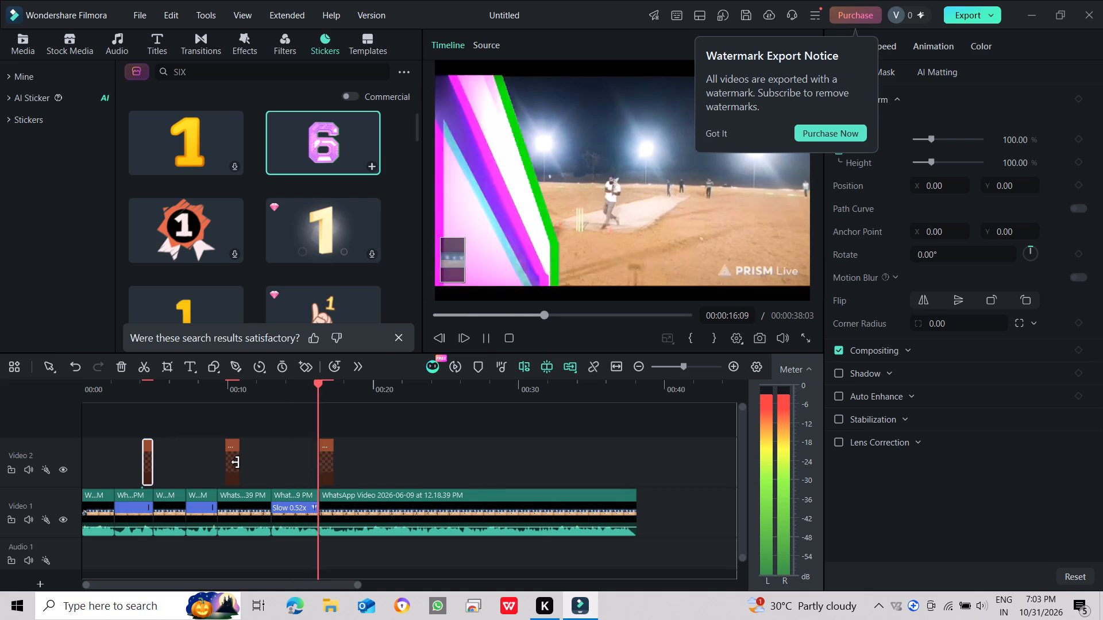
pyautogui.moveTo(232, 460); pyautogui.dragTo(223, 460)
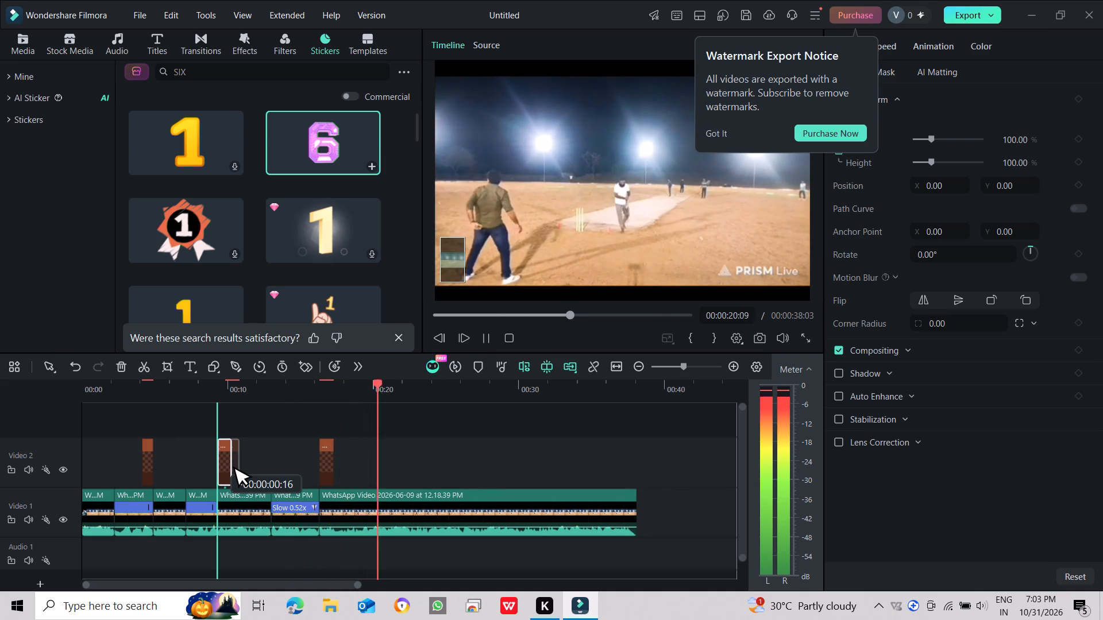
pyautogui.moveTo(223, 460); pyautogui.dragTo(230, 456)
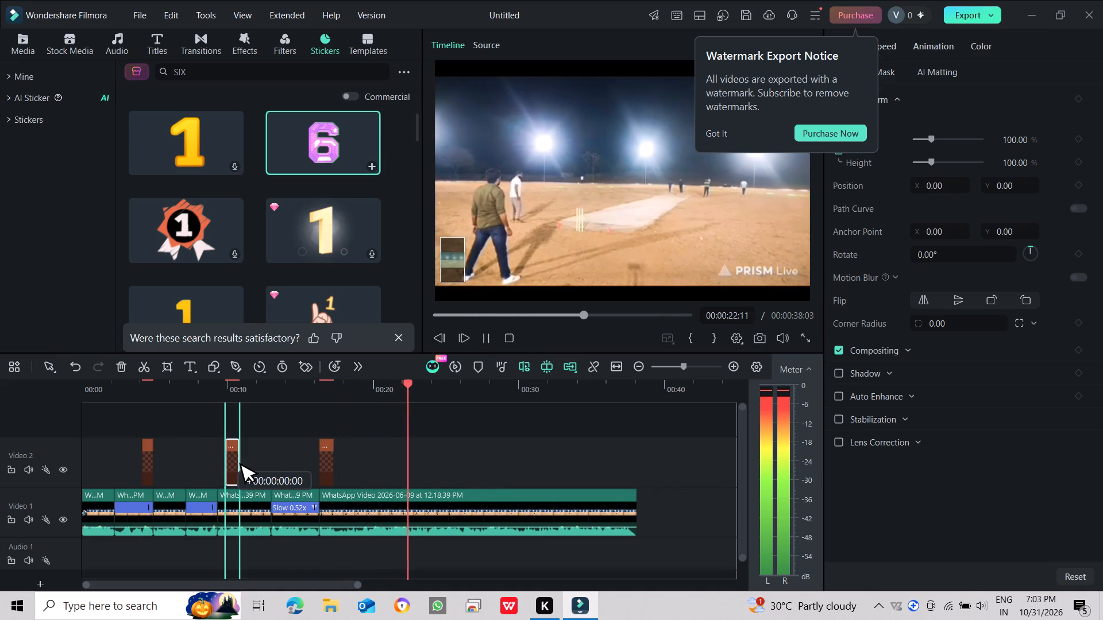
pyautogui.moveTo(230, 456); pyautogui.dragTo(224, 458)
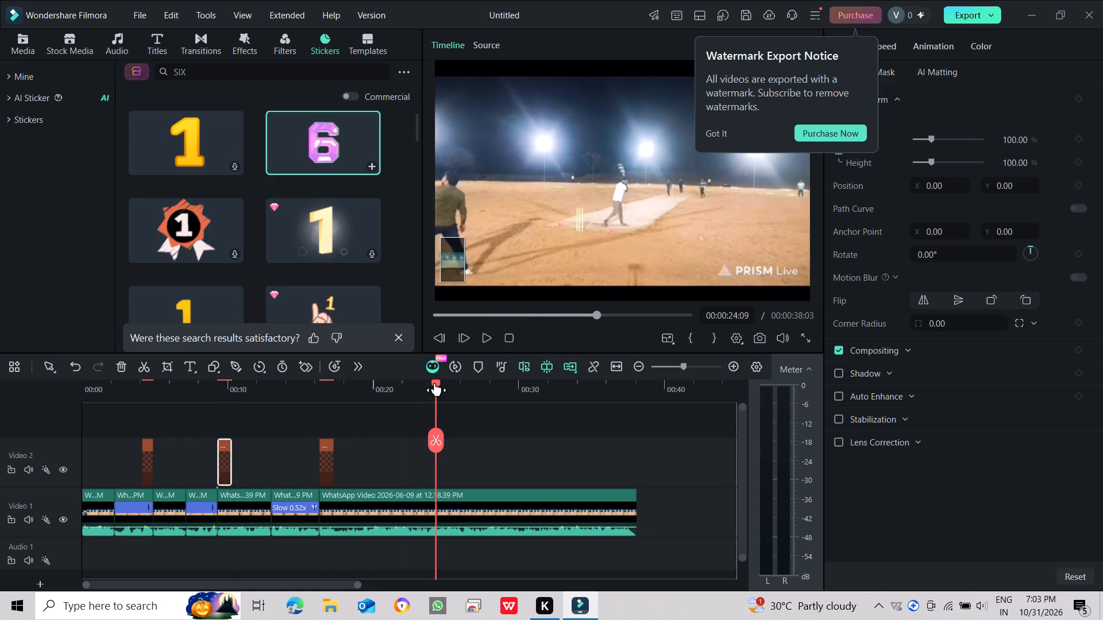
# Replay the video from the beginning to check the second 6 sticker's timing.
pyautogui.moveTo(436, 382); pyautogui.dragTo(0, 397)
pyautogui.click(488, 336)
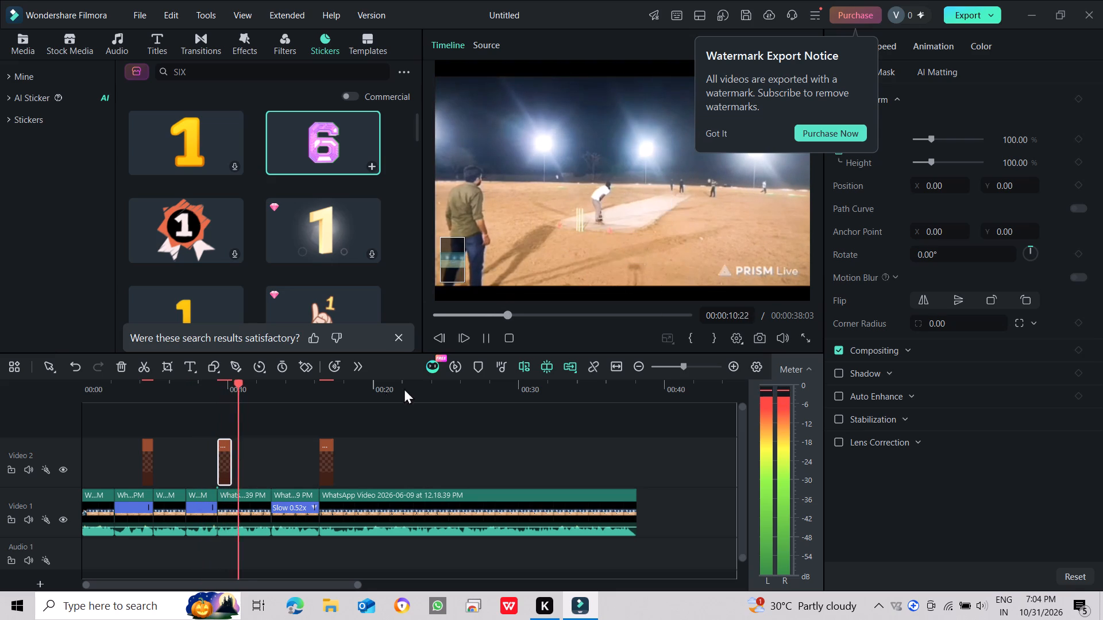
# Shift the second 6 sticker about half a second later, just after the start of the fifth clip.
pyautogui.moveTo(222, 455); pyautogui.dragTo(222, 456)
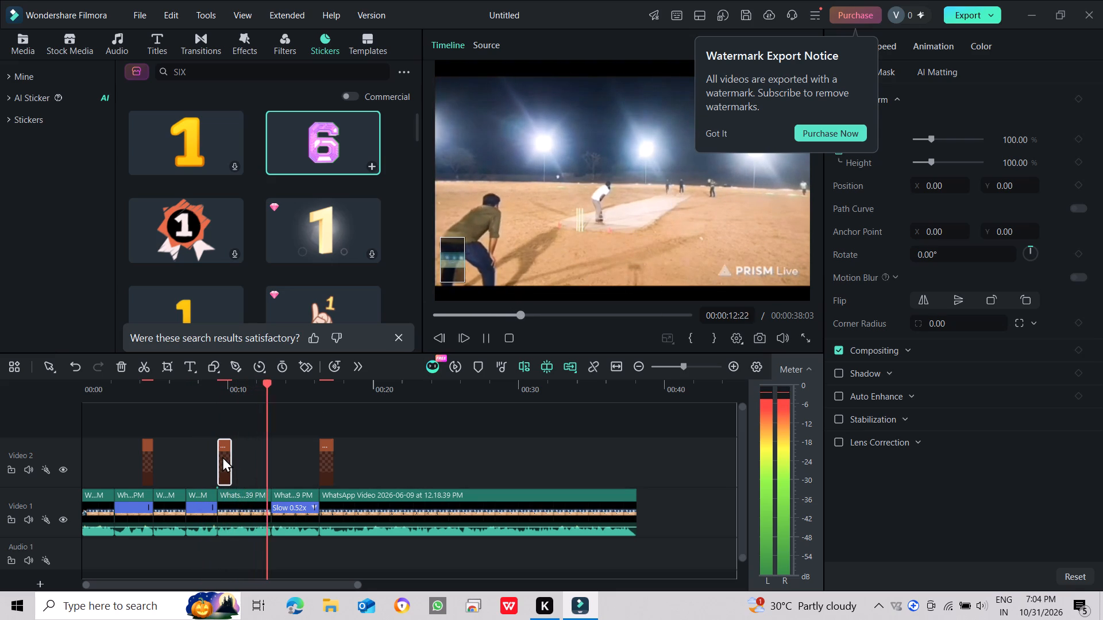
pyautogui.moveTo(222, 456); pyautogui.dragTo(229, 459)
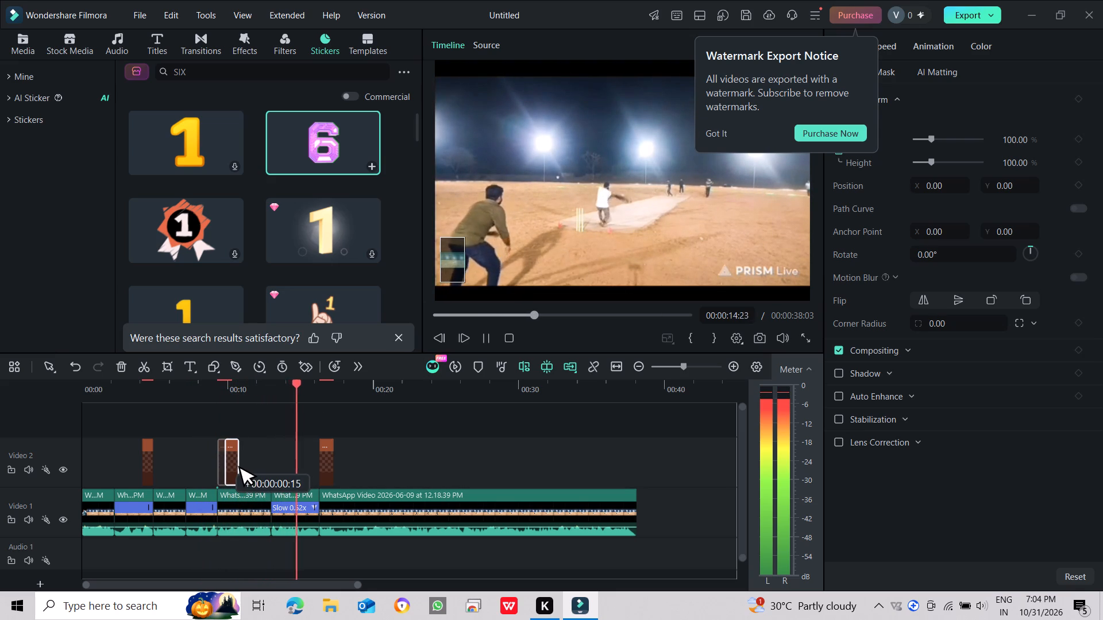
pyautogui.moveTo(229, 459); pyautogui.dragTo(230, 458)
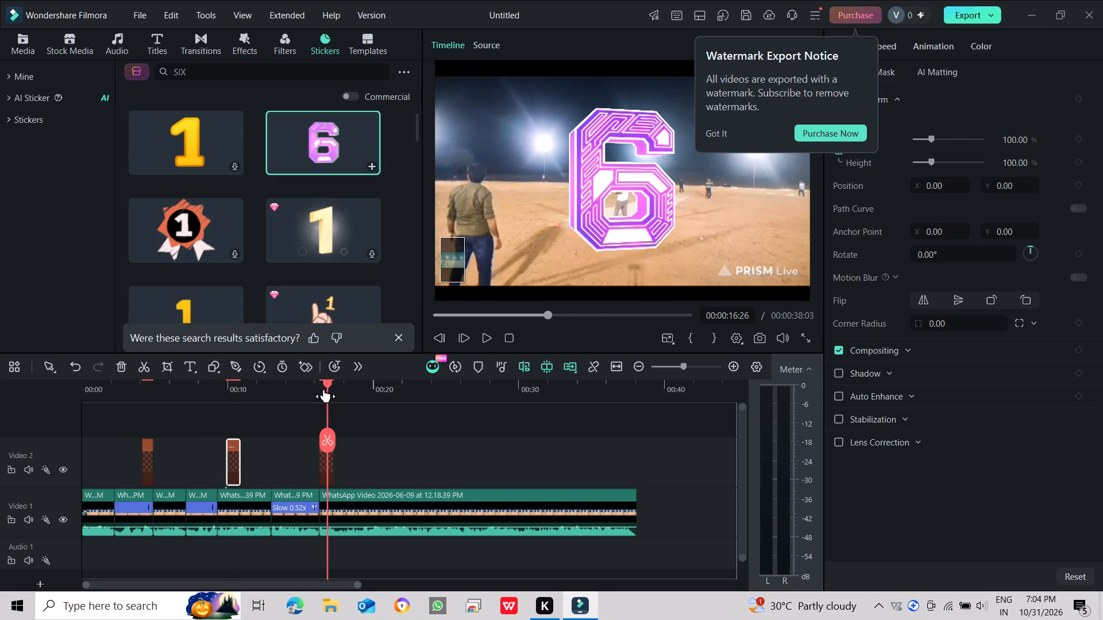
# Play the video from just before the second 6 sticker to check its new timing.
pyautogui.moveTo(327, 385); pyautogui.dragTo(199, 385)
pyautogui.click(484, 338)
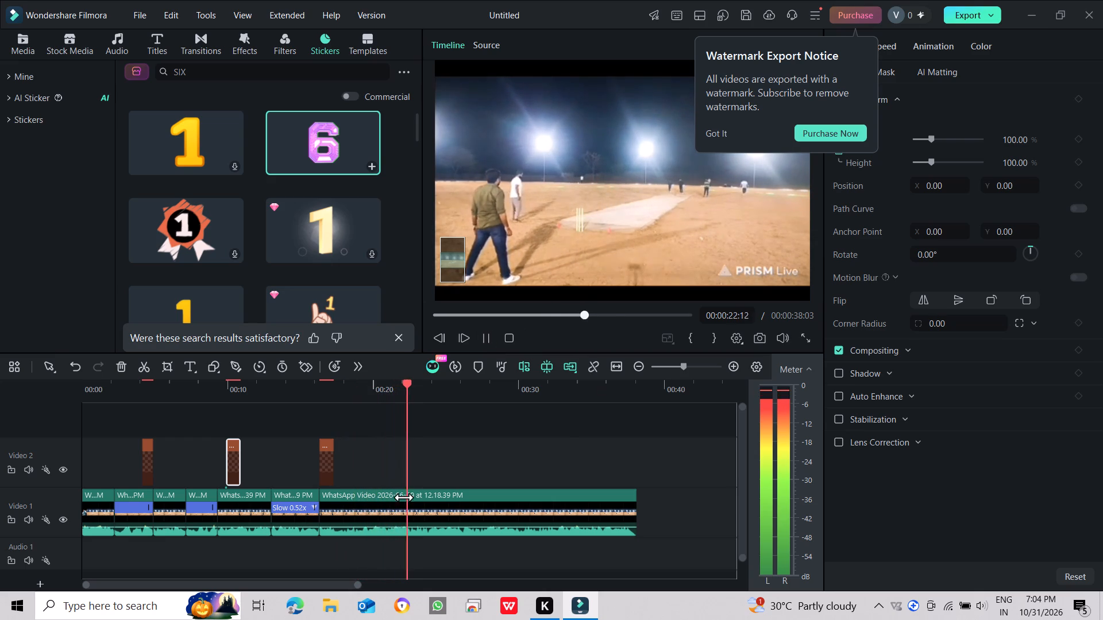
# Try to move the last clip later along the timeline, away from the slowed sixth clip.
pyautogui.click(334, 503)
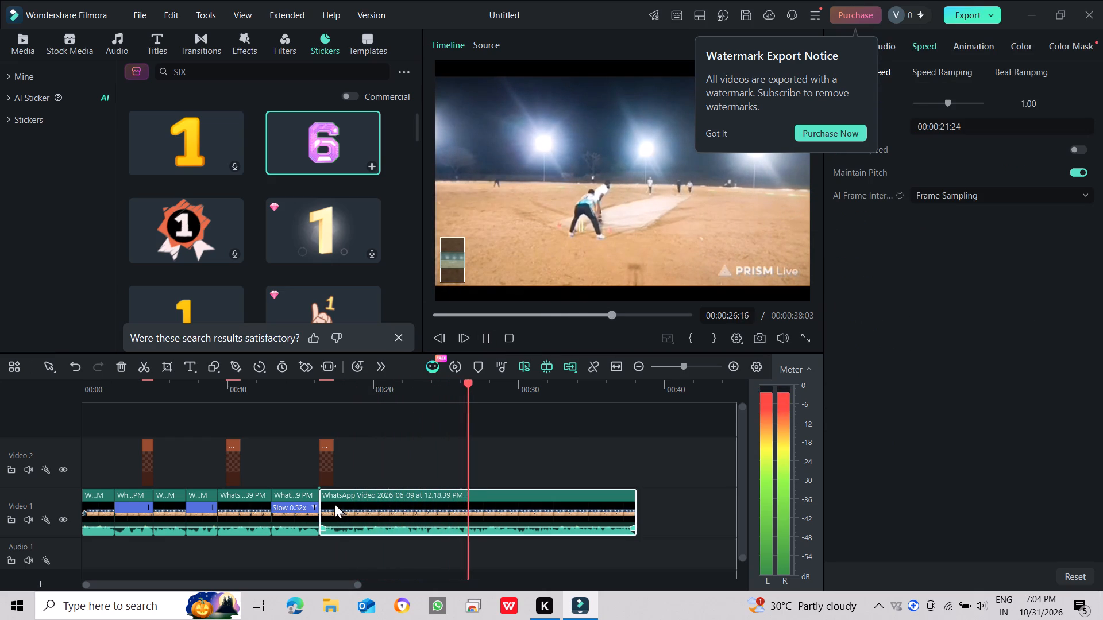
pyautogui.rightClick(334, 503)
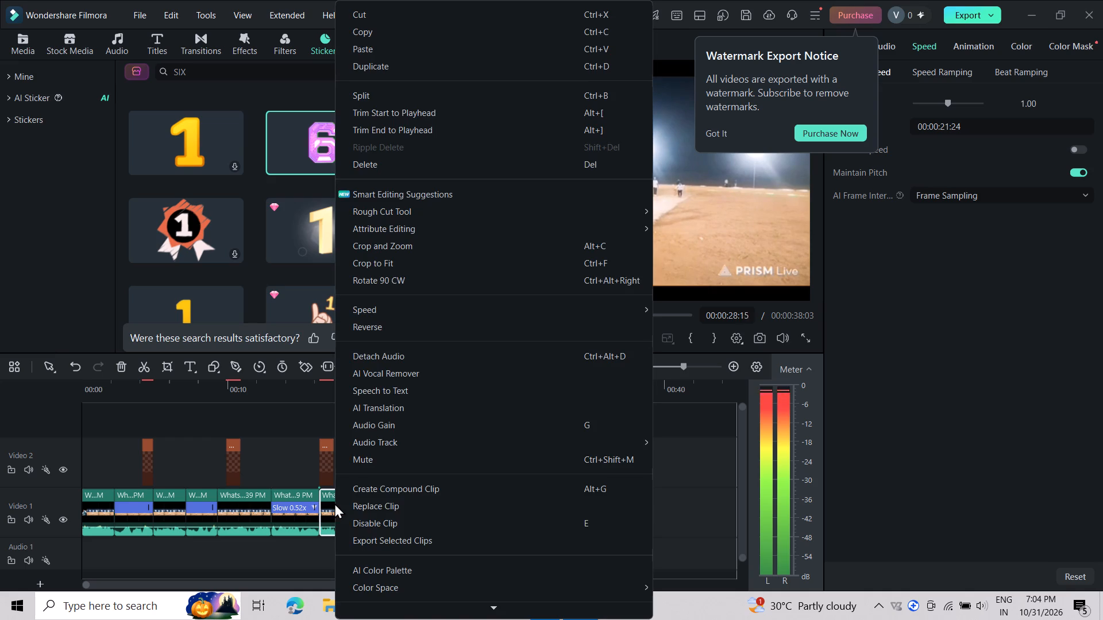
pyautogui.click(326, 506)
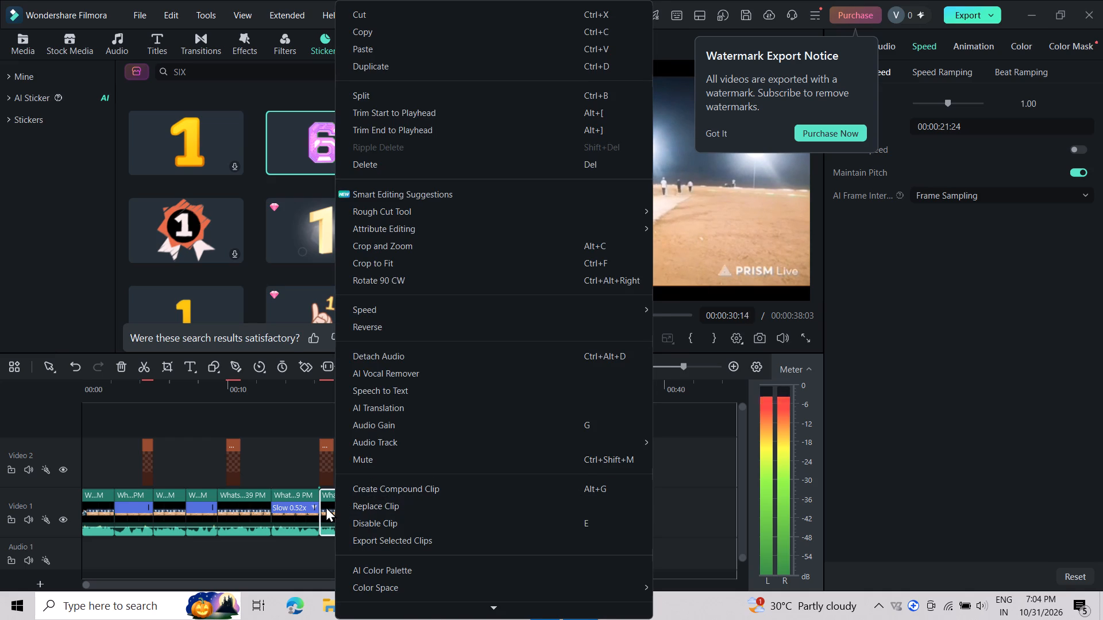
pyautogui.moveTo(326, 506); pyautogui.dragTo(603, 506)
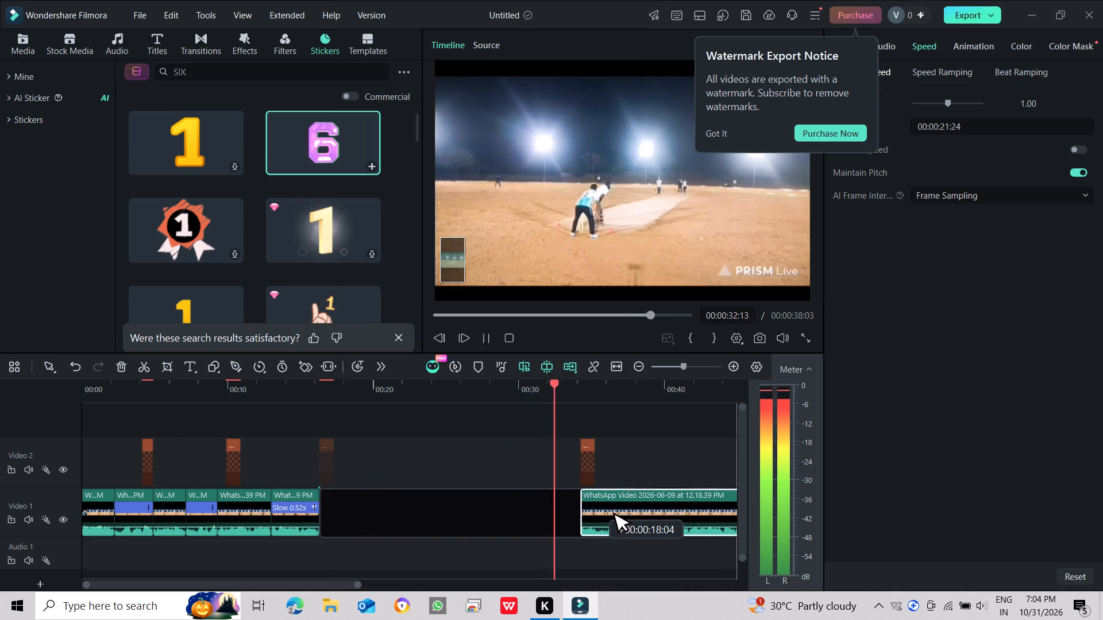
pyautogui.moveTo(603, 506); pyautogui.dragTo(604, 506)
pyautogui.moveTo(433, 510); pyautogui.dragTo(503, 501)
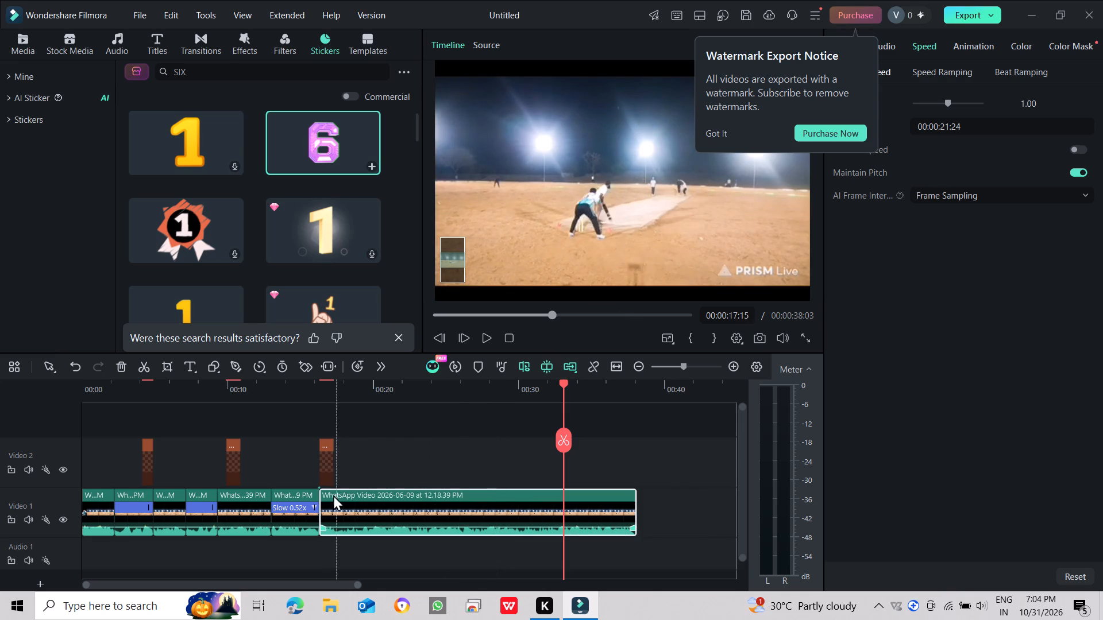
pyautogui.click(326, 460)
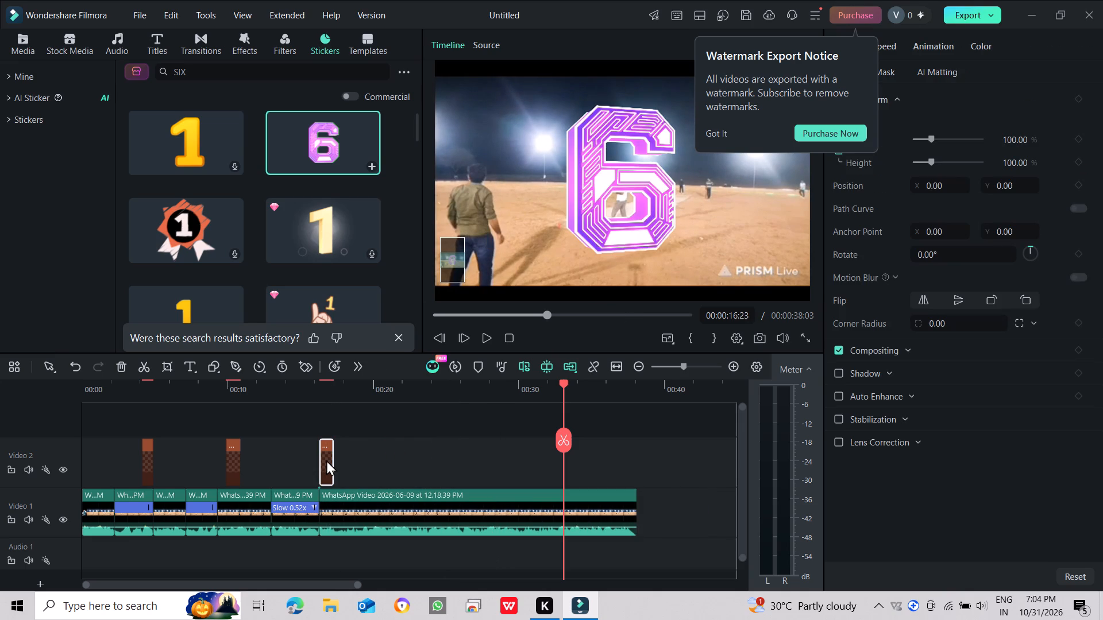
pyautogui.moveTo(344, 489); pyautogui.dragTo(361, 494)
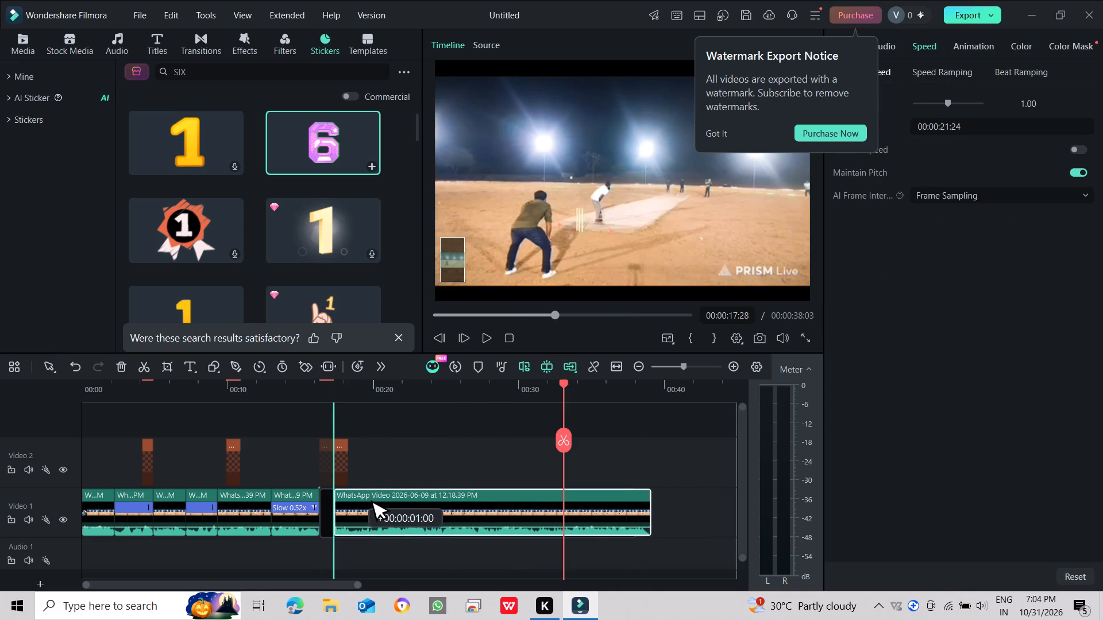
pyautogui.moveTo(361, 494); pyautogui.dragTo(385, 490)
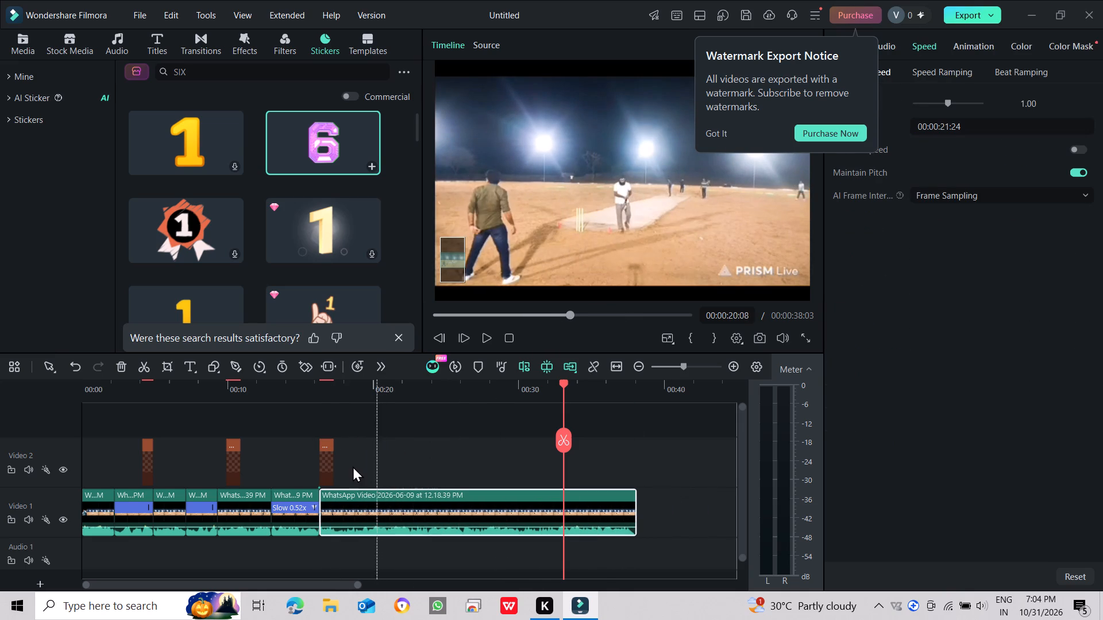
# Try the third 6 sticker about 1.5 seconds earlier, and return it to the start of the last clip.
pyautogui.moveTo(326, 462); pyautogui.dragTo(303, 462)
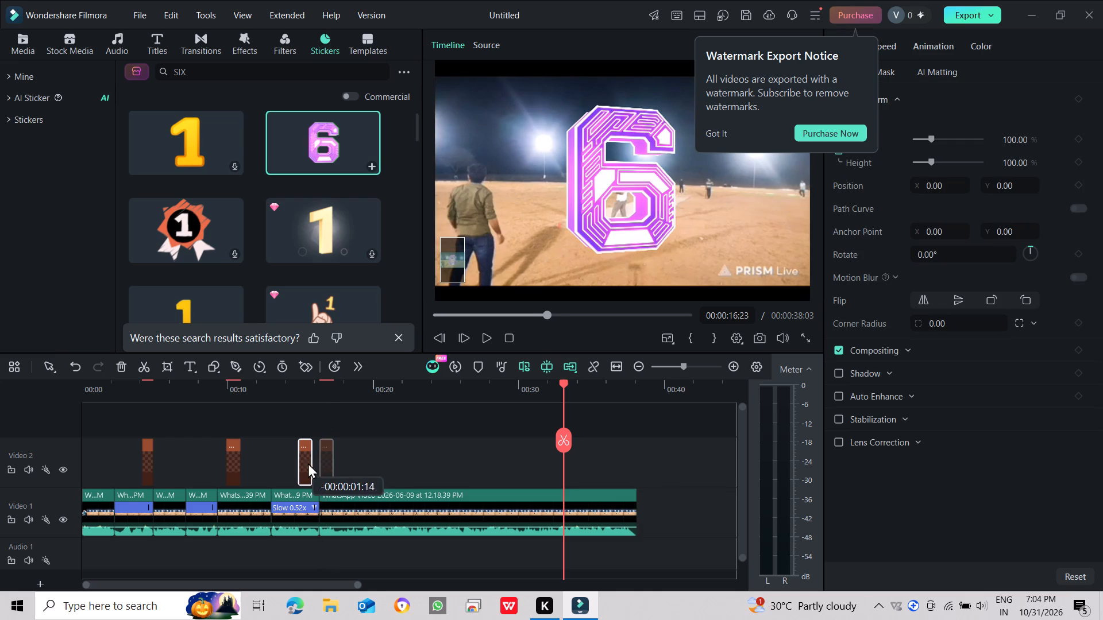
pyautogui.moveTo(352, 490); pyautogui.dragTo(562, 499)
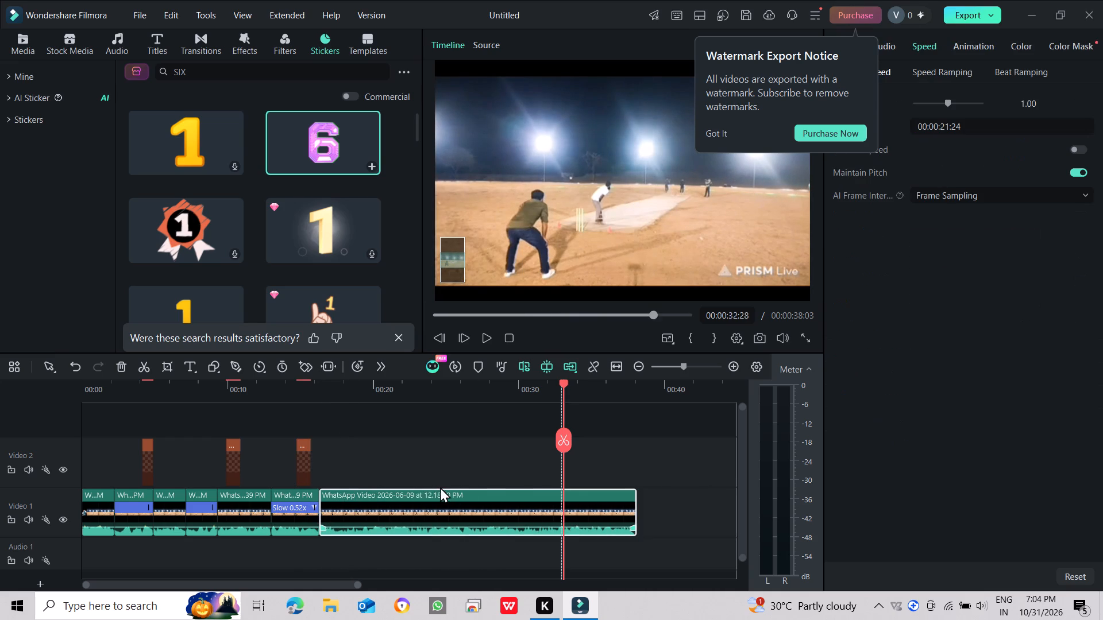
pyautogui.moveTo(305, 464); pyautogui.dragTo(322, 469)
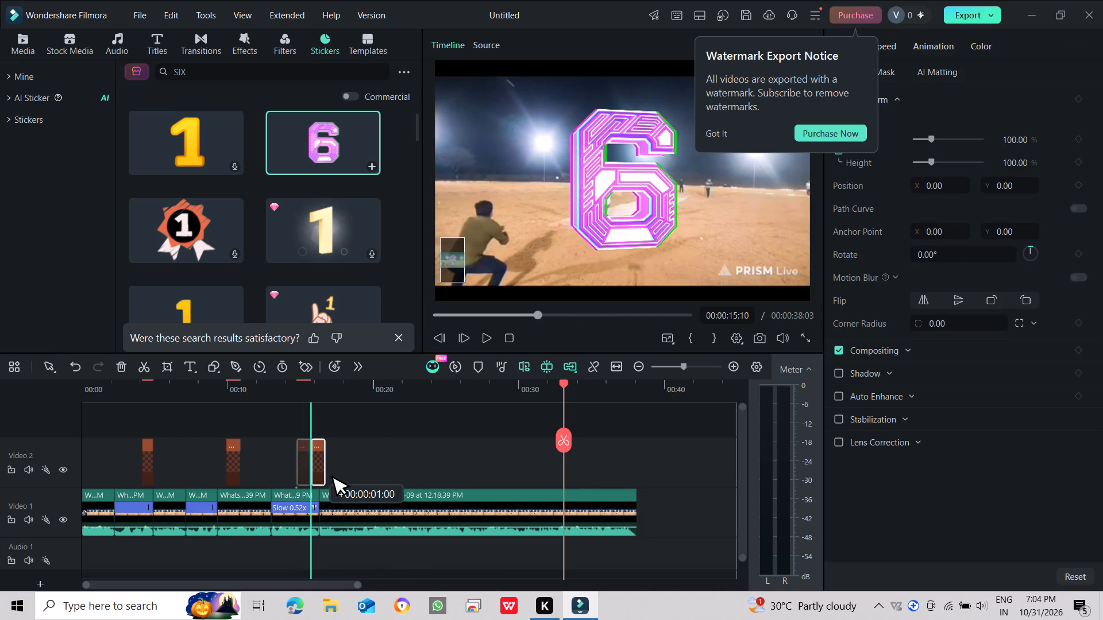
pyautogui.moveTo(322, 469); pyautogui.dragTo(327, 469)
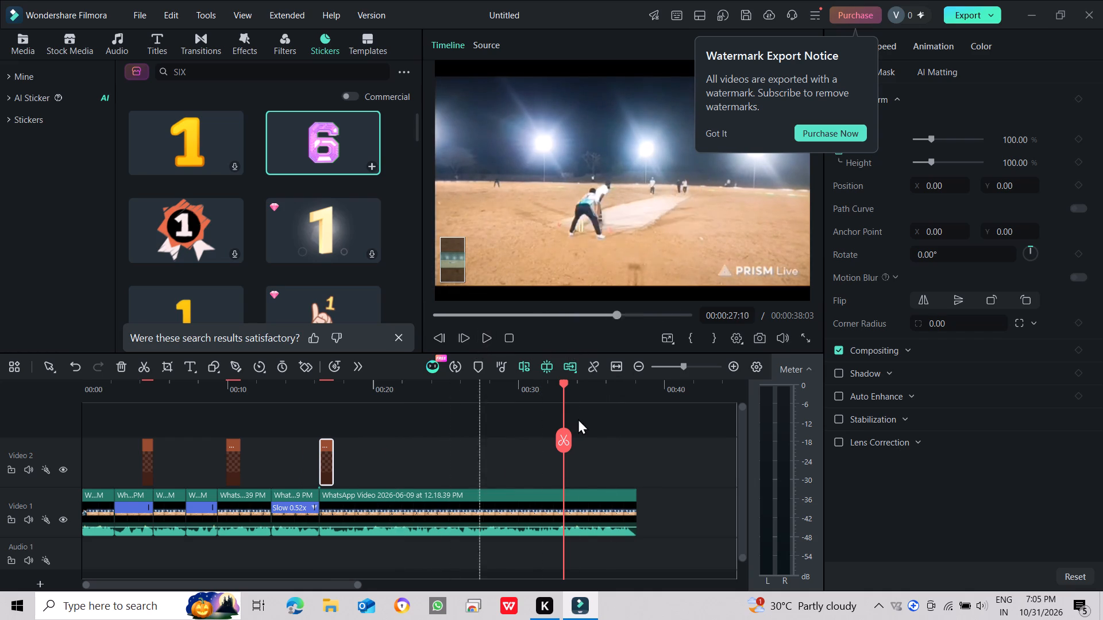
# Play the video from shortly before the third 6 sticker to check its timing against the shot.
pyautogui.moveTo(563, 386); pyautogui.dragTo(321, 398)
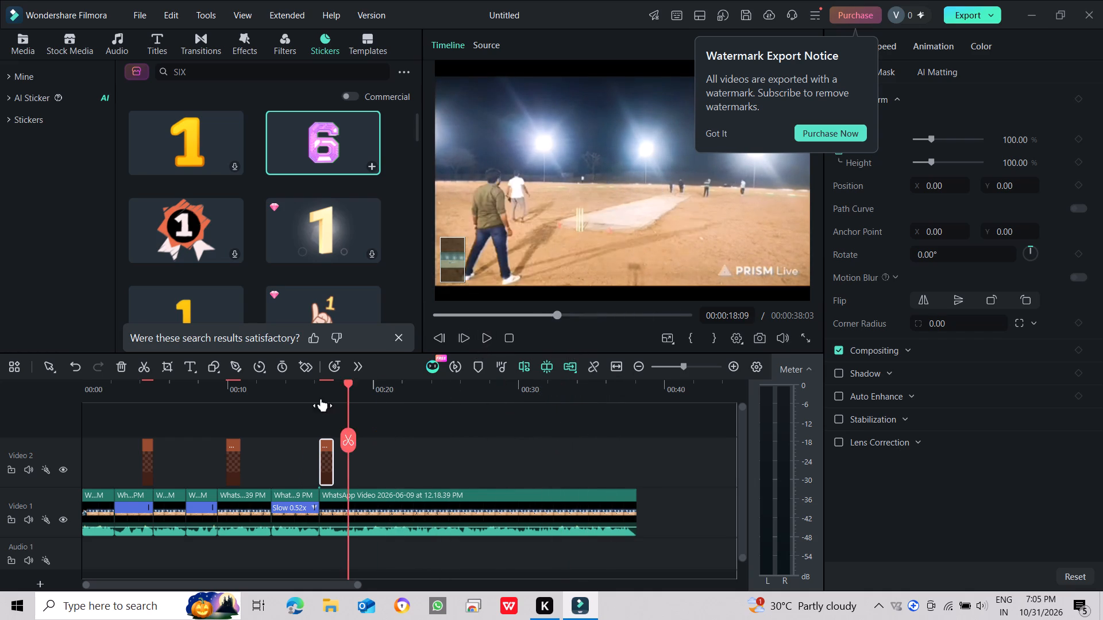
pyautogui.moveTo(321, 398); pyautogui.dragTo(292, 387)
pyautogui.click(483, 339)
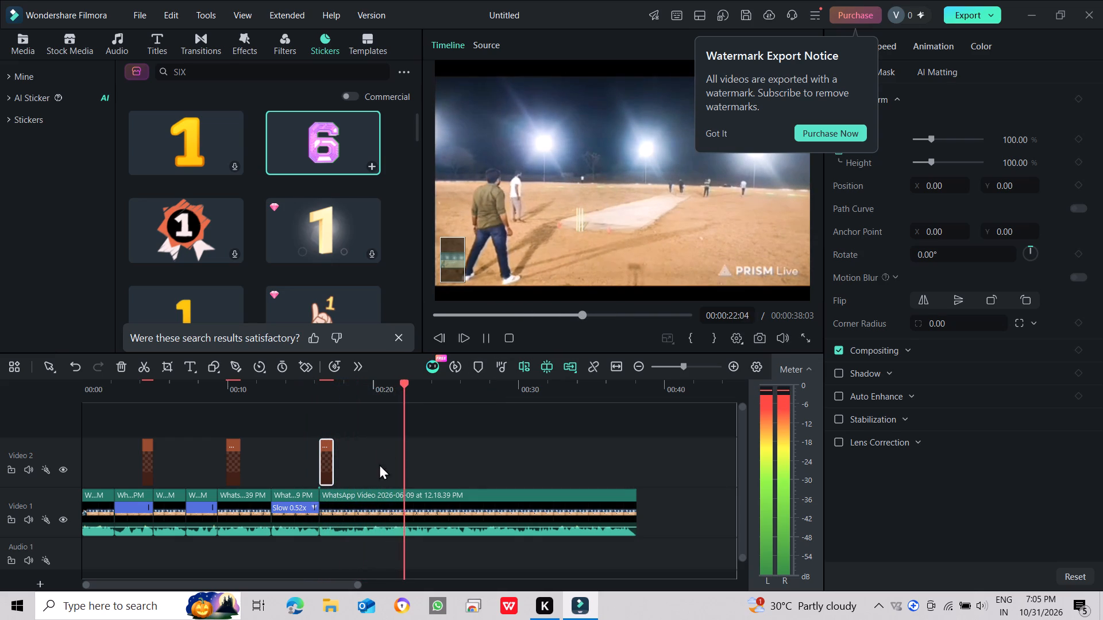
# Split the last clip at 00:00:17:09, where the third 6 sticker ends and just before the camera view changes.
pyautogui.click(375, 501)
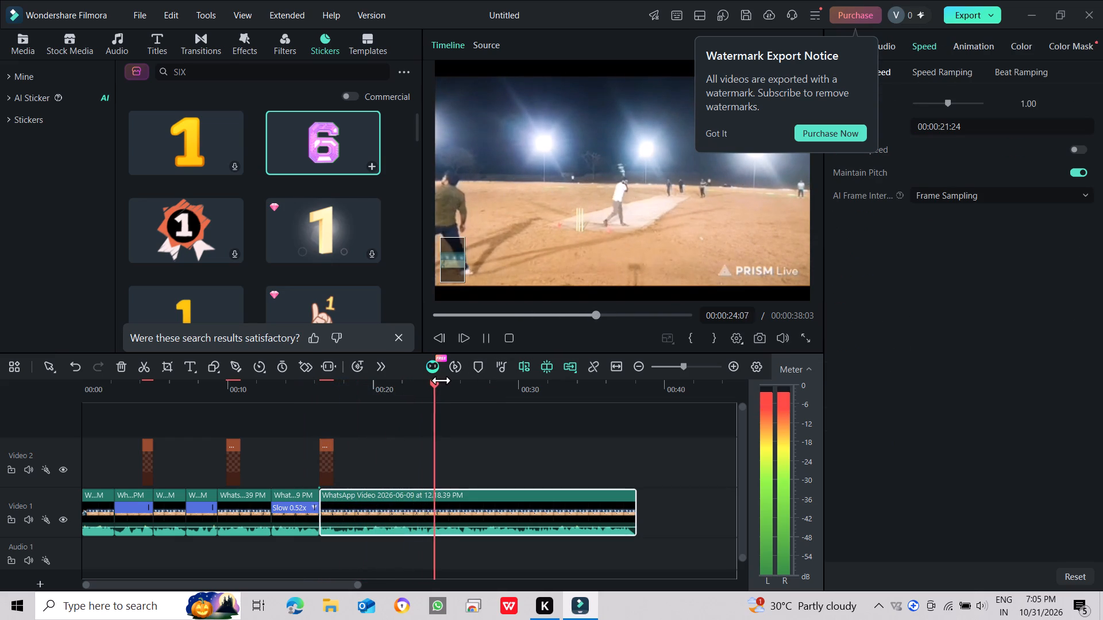
pyautogui.moveTo(441, 380); pyautogui.dragTo(348, 382)
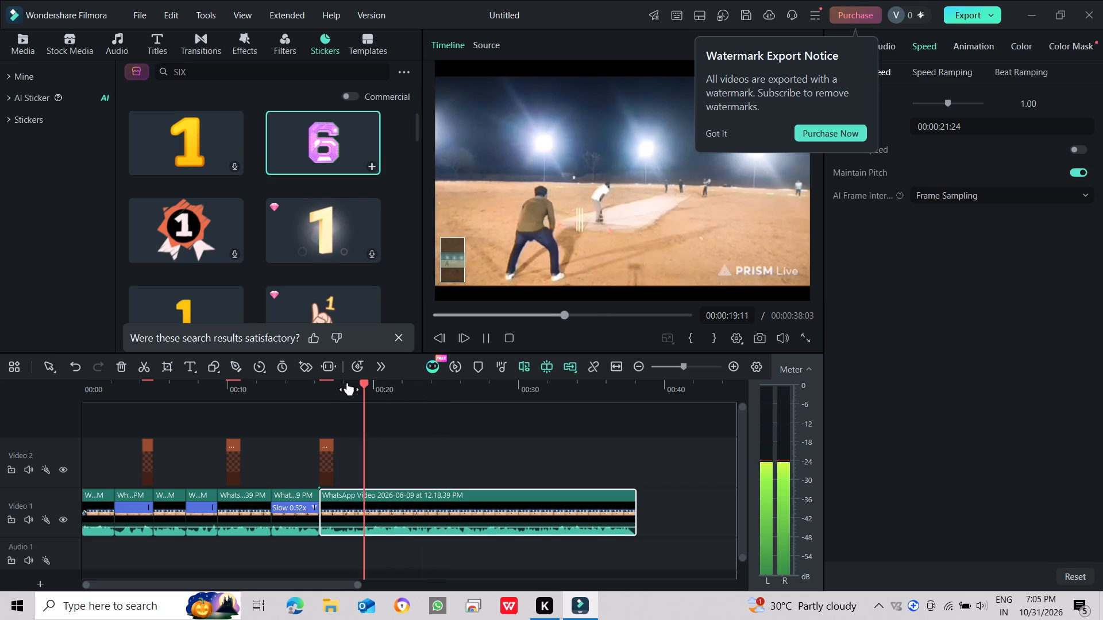
pyautogui.moveTo(348, 382); pyautogui.dragTo(345, 379)
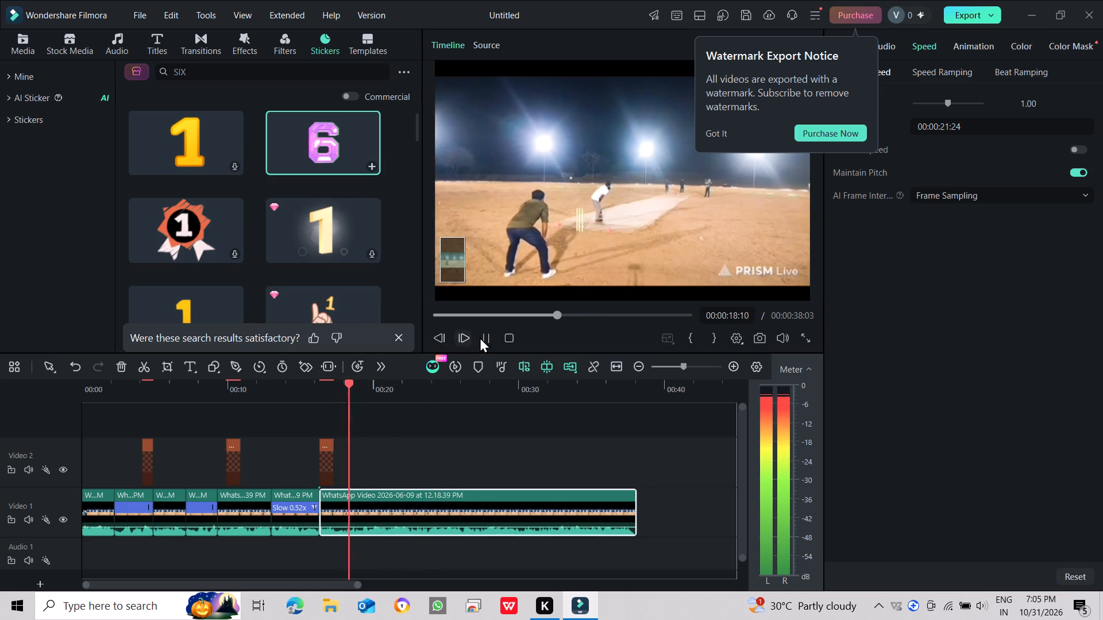
pyautogui.click(477, 335)
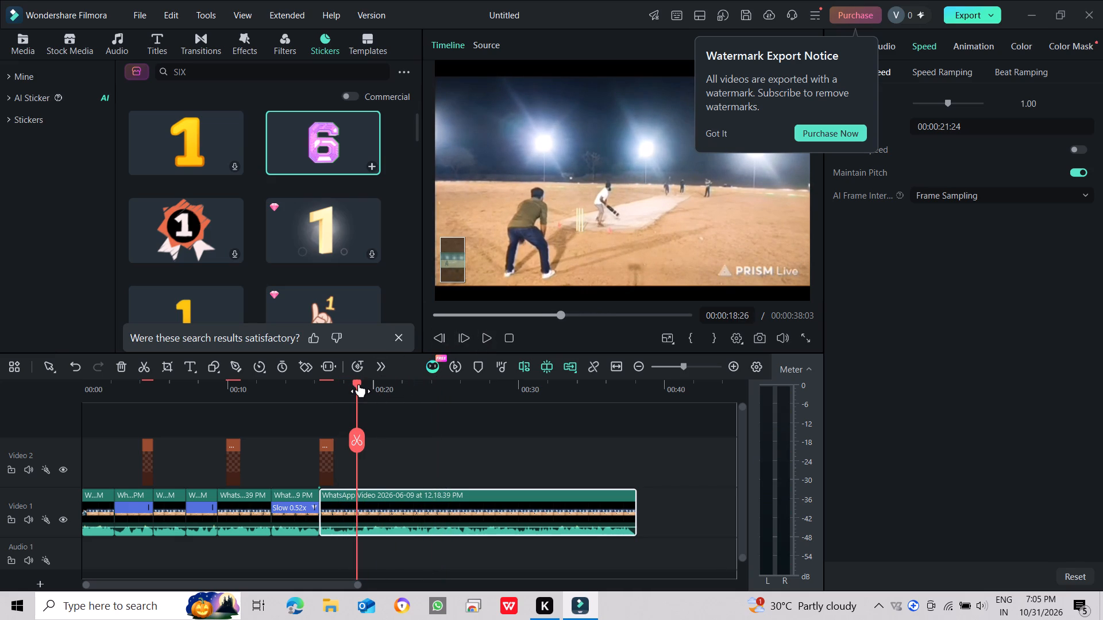
pyautogui.moveTo(359, 384); pyautogui.dragTo(344, 381)
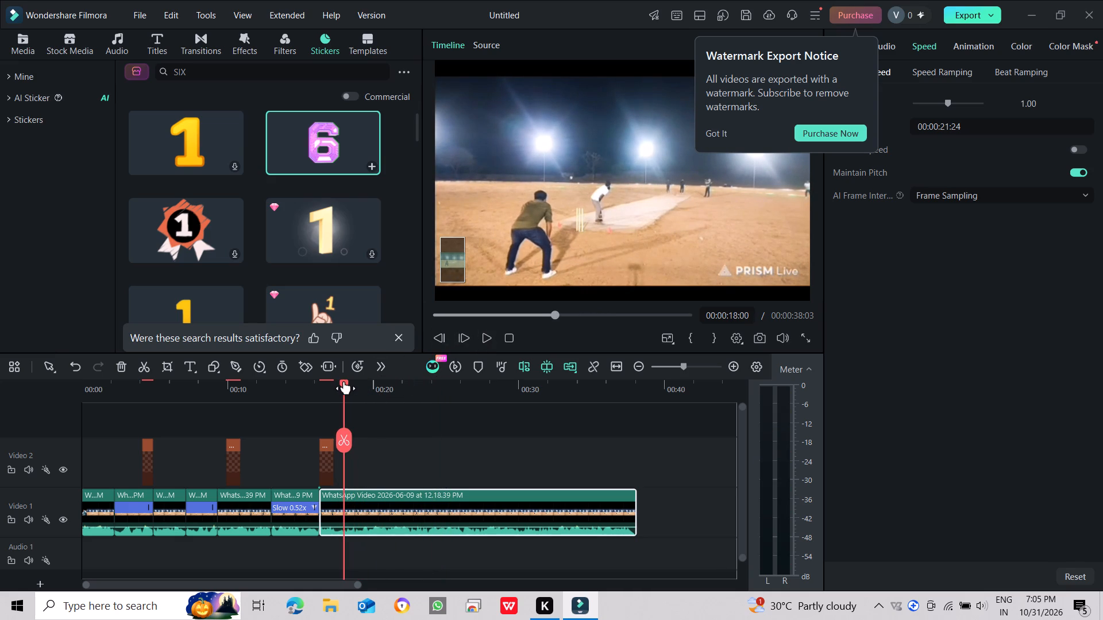
pyautogui.moveTo(344, 381); pyautogui.dragTo(350, 381)
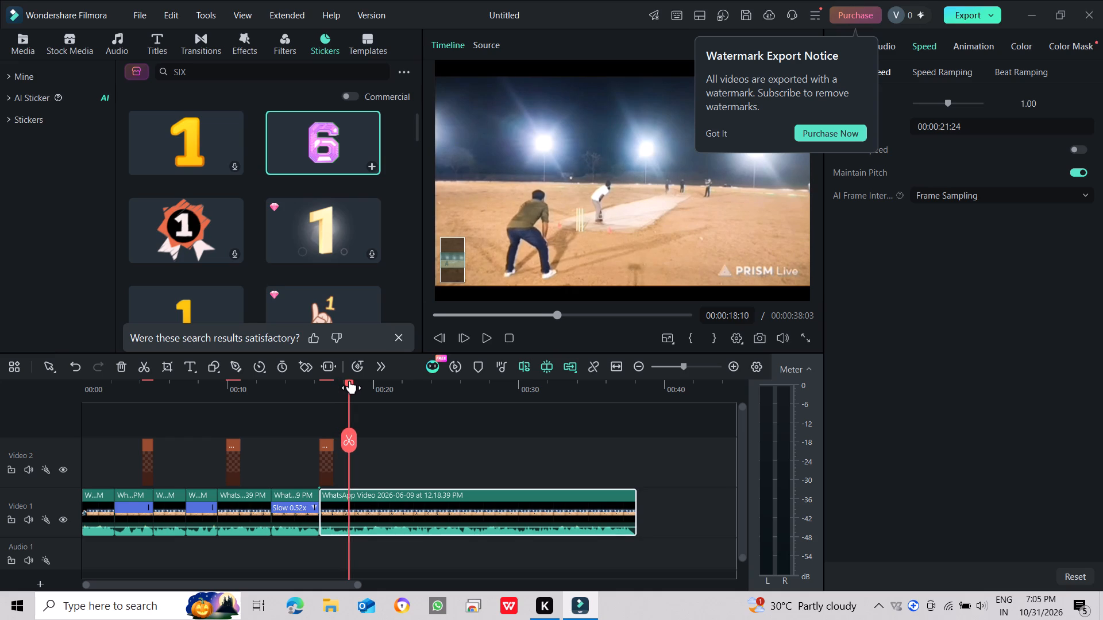
pyautogui.moveTo(350, 381); pyautogui.dragTo(333, 383)
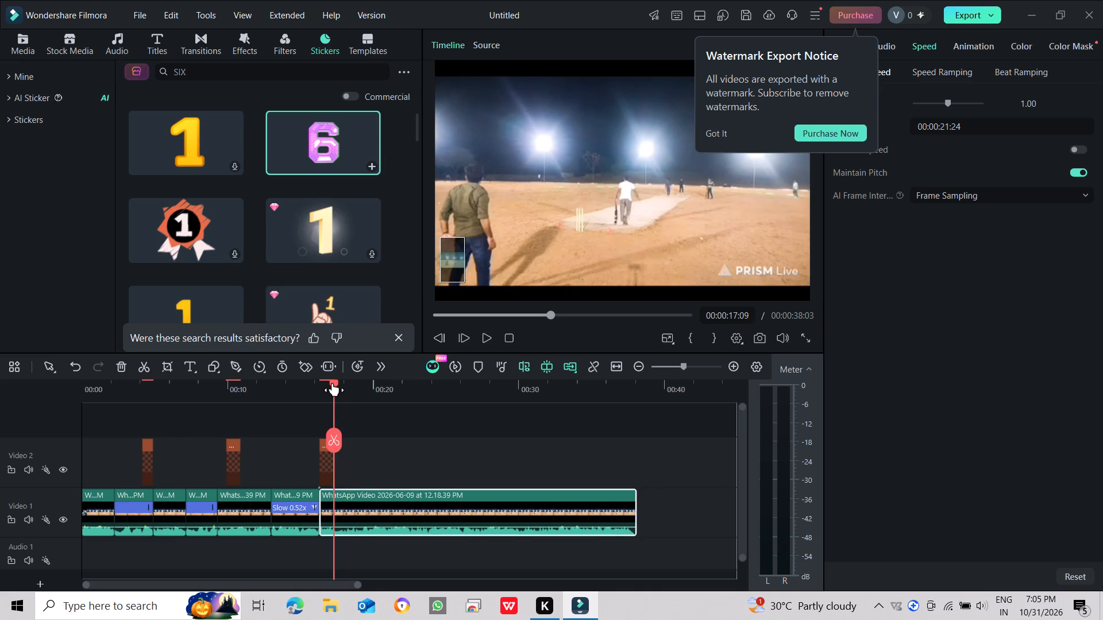
pyautogui.moveTo(333, 383); pyautogui.dragTo(324, 384)
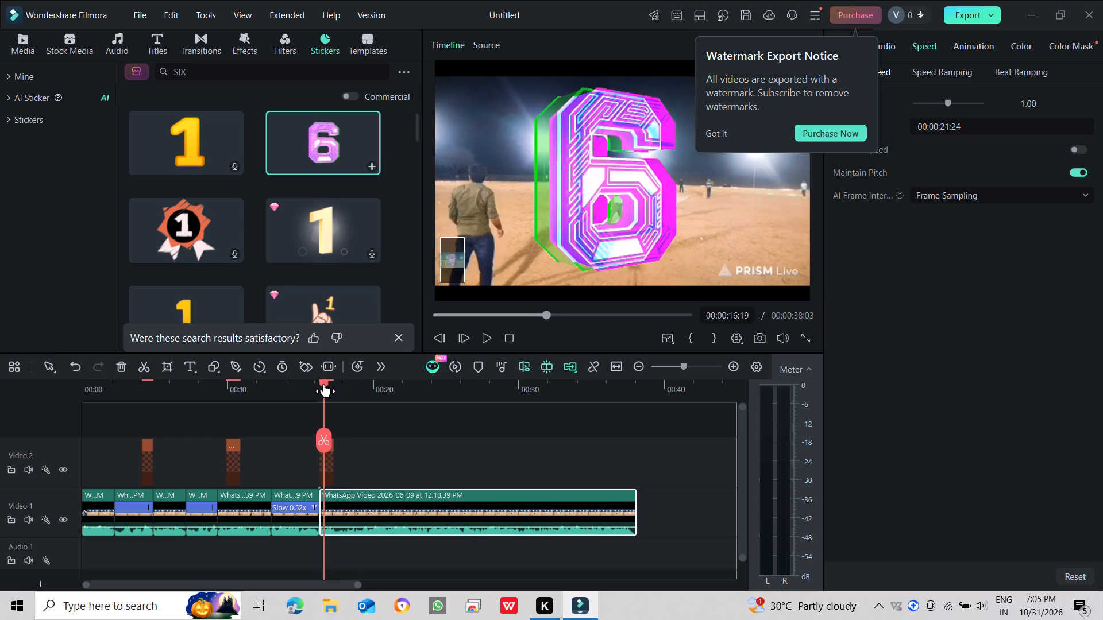
pyautogui.moveTo(324, 384); pyautogui.dragTo(335, 384)
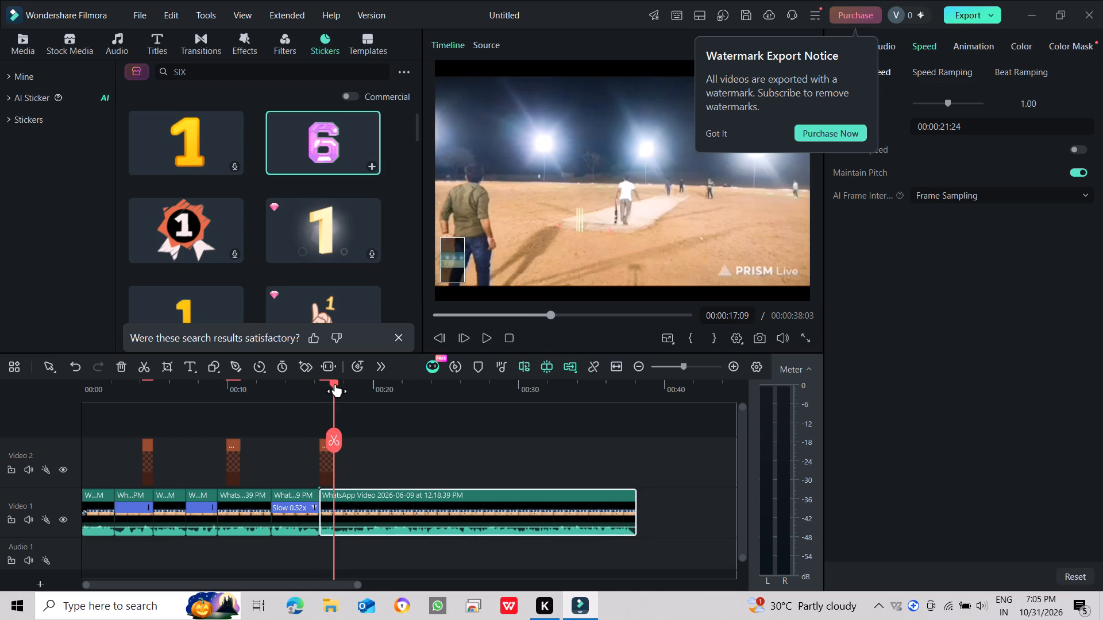
pyautogui.moveTo(335, 384); pyautogui.dragTo(344, 385)
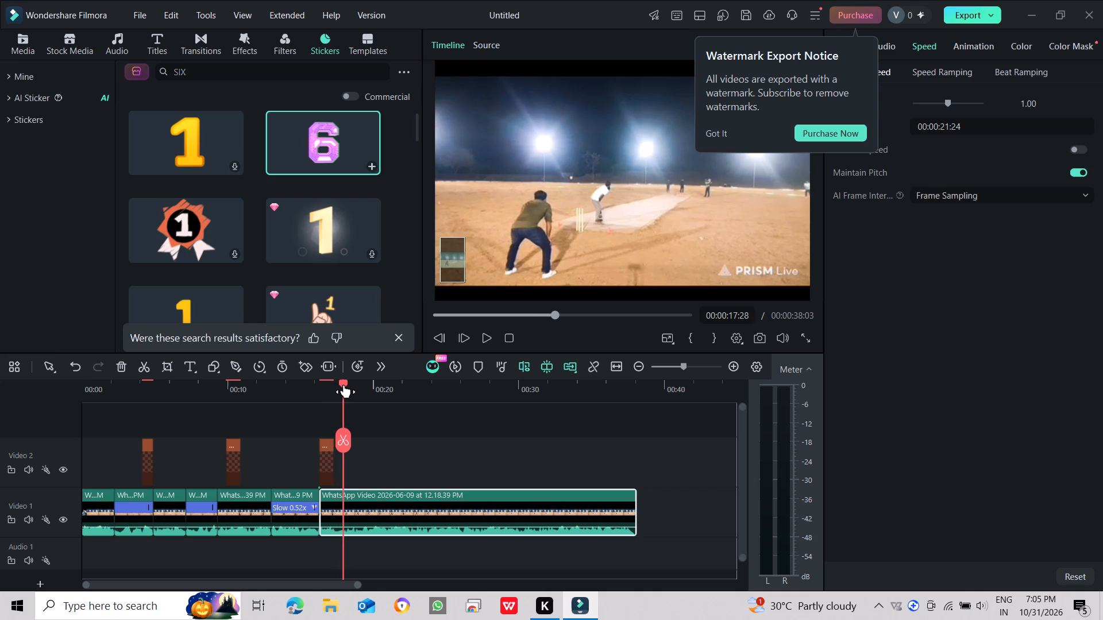
pyautogui.moveTo(344, 385); pyautogui.dragTo(348, 385)
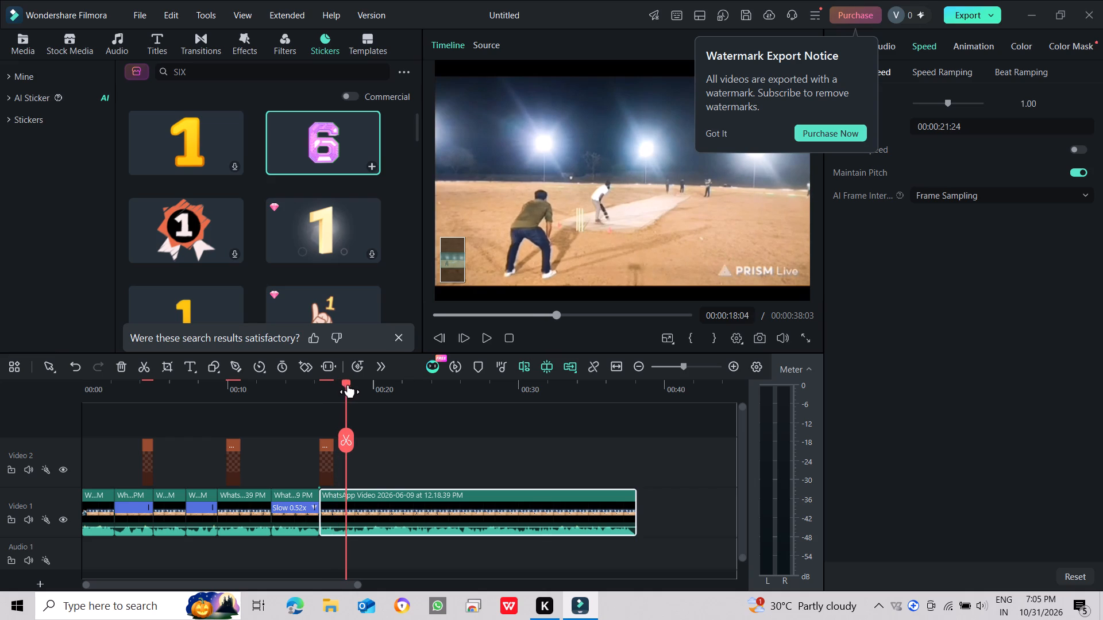
pyautogui.moveTo(348, 385); pyautogui.dragTo(350, 385)
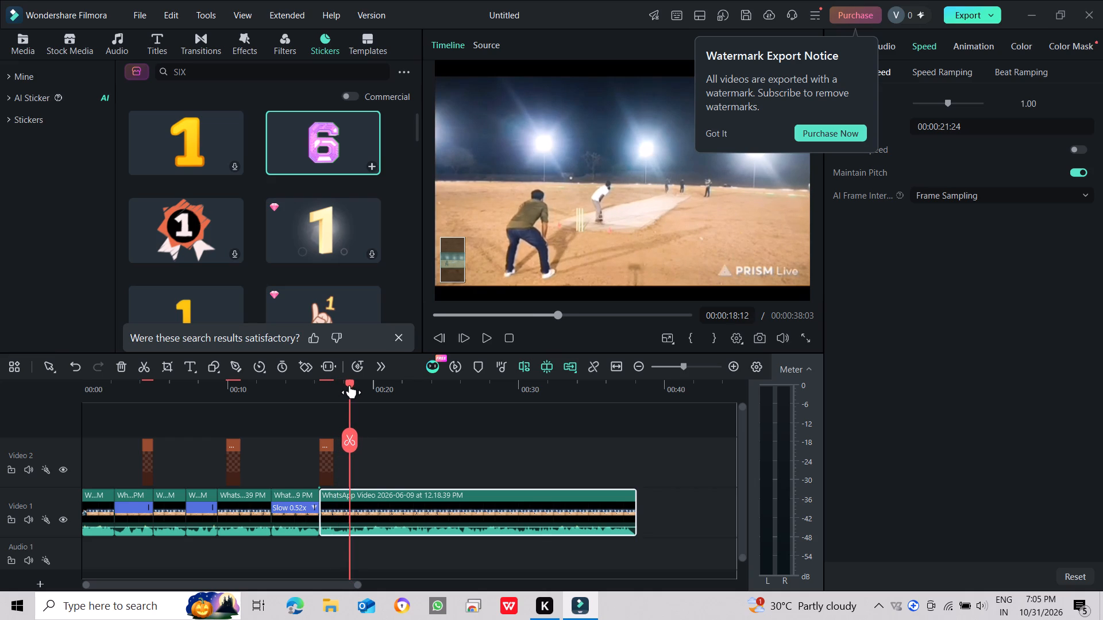
pyautogui.moveTo(350, 385); pyautogui.dragTo(344, 386)
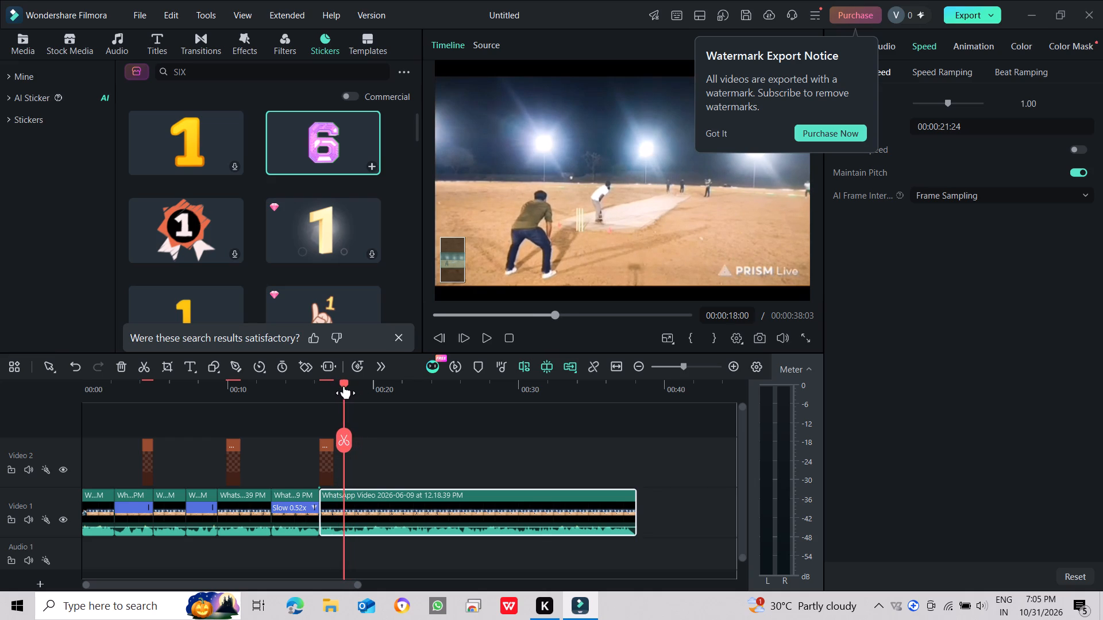
pyautogui.moveTo(344, 386); pyautogui.dragTo(337, 386)
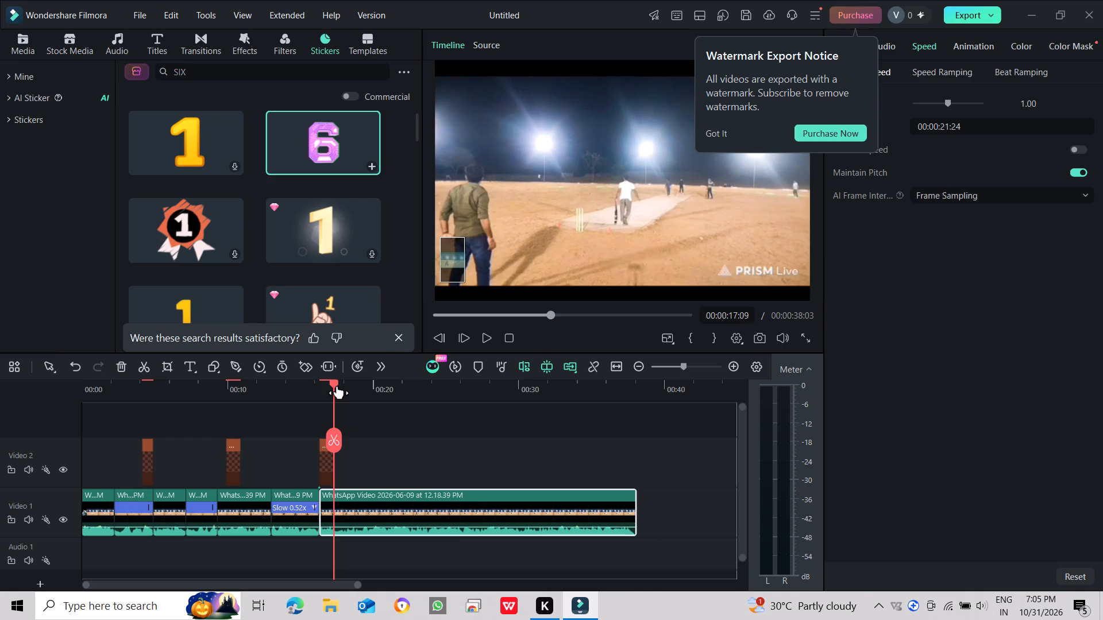
pyautogui.moveTo(337, 386); pyautogui.dragTo(333, 386)
pyautogui.moveTo(333, 386); pyautogui.dragTo(326, 386)
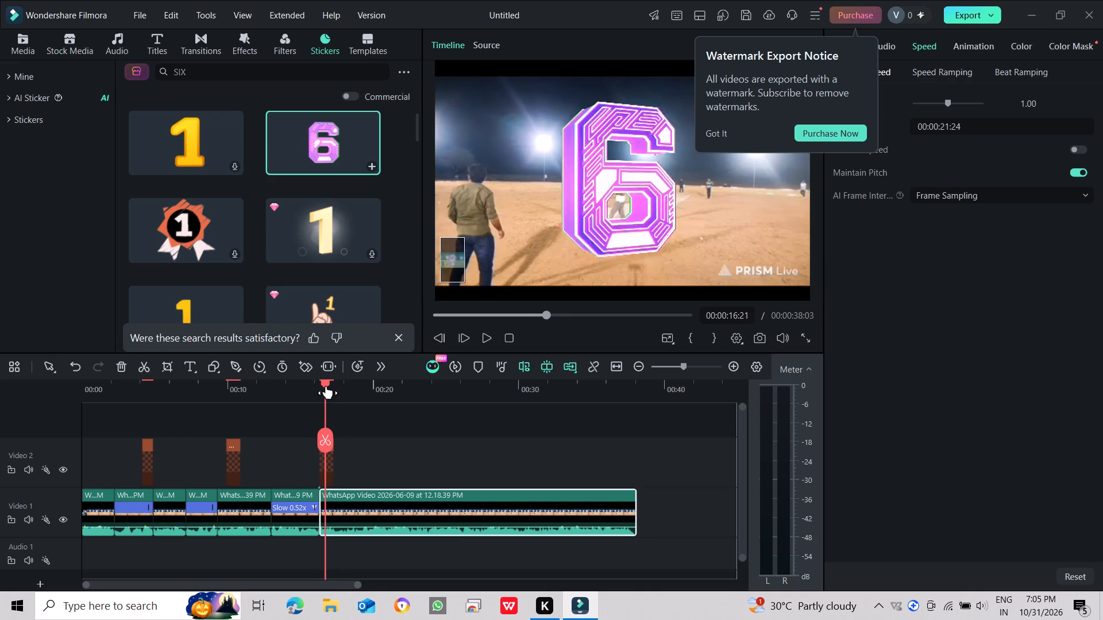
pyautogui.moveTo(326, 386); pyautogui.dragTo(333, 385)
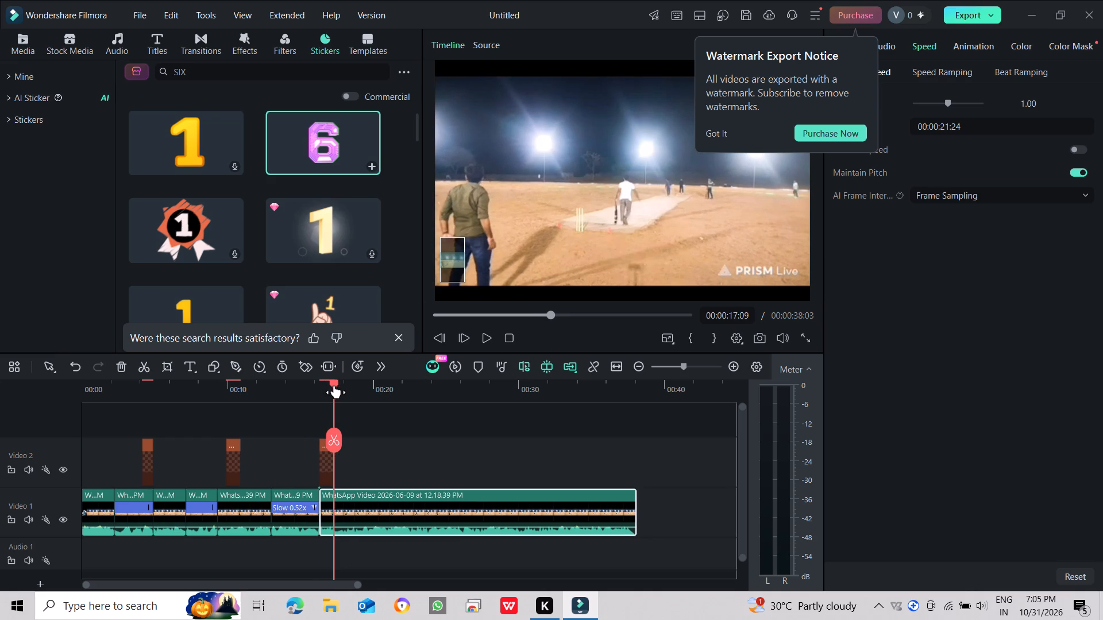
pyautogui.click(335, 436)
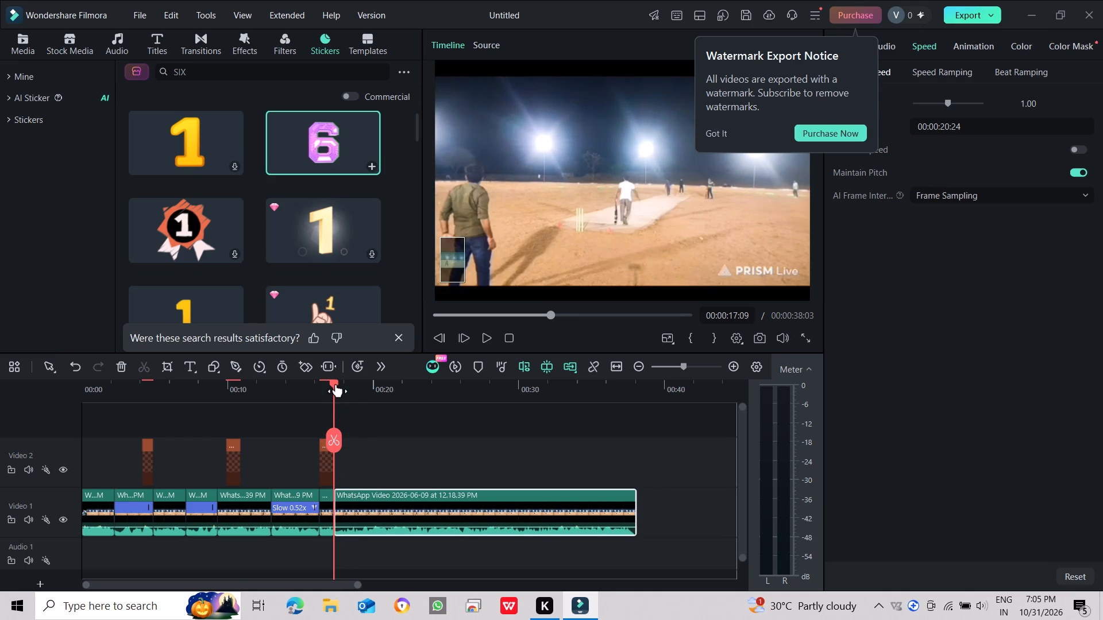
# Split the remaining last clip again at 00:00:18:10, about one second after the previous cut.
pyautogui.moveTo(337, 380); pyautogui.dragTo(342, 385)
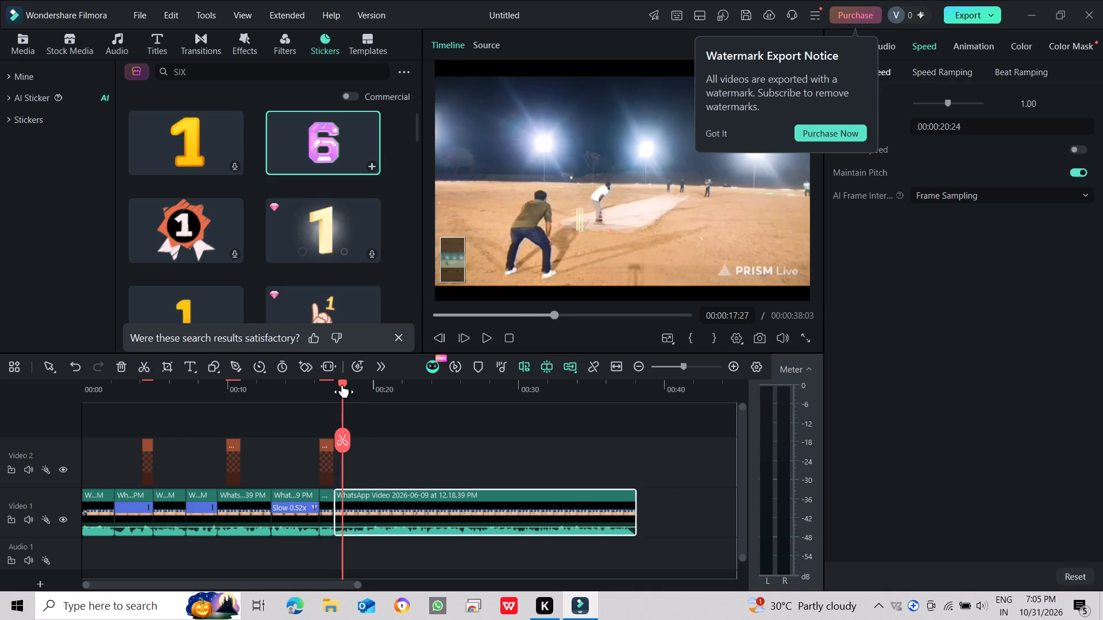
pyautogui.moveTo(342, 385); pyautogui.dragTo(353, 392)
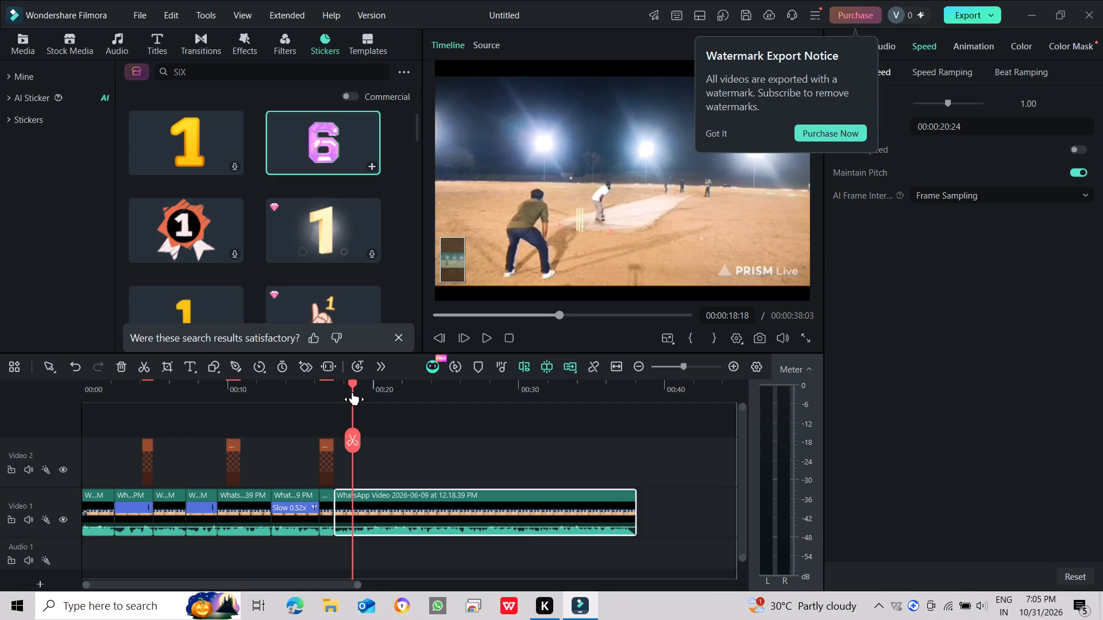
pyautogui.moveTo(353, 392); pyautogui.dragTo(351, 395)
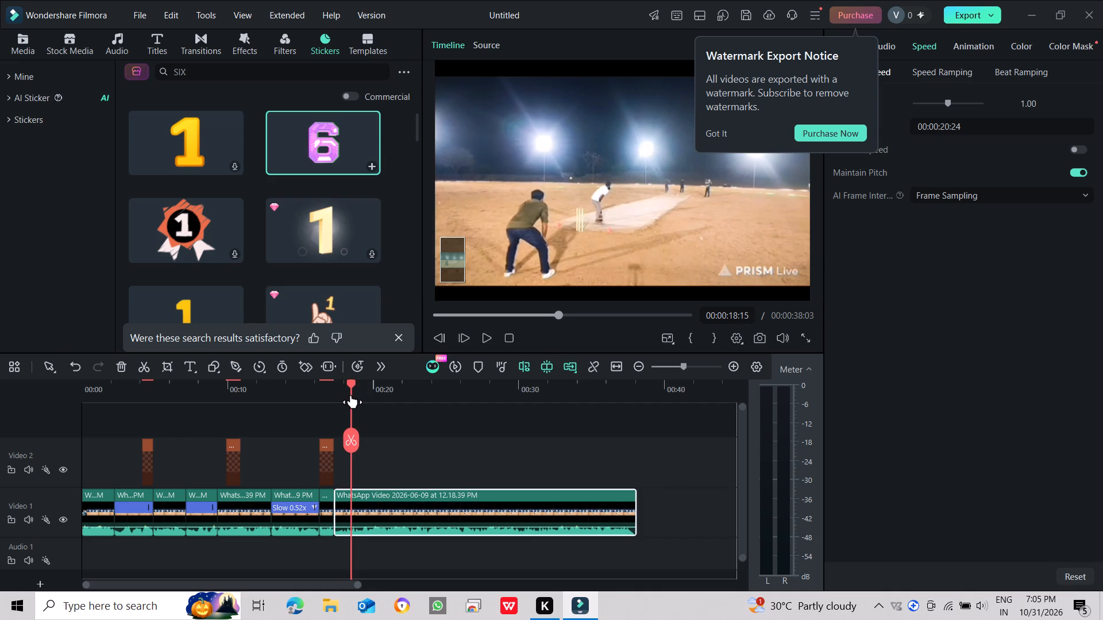
pyautogui.moveTo(351, 395); pyautogui.dragTo(349, 395)
pyautogui.click(346, 435)
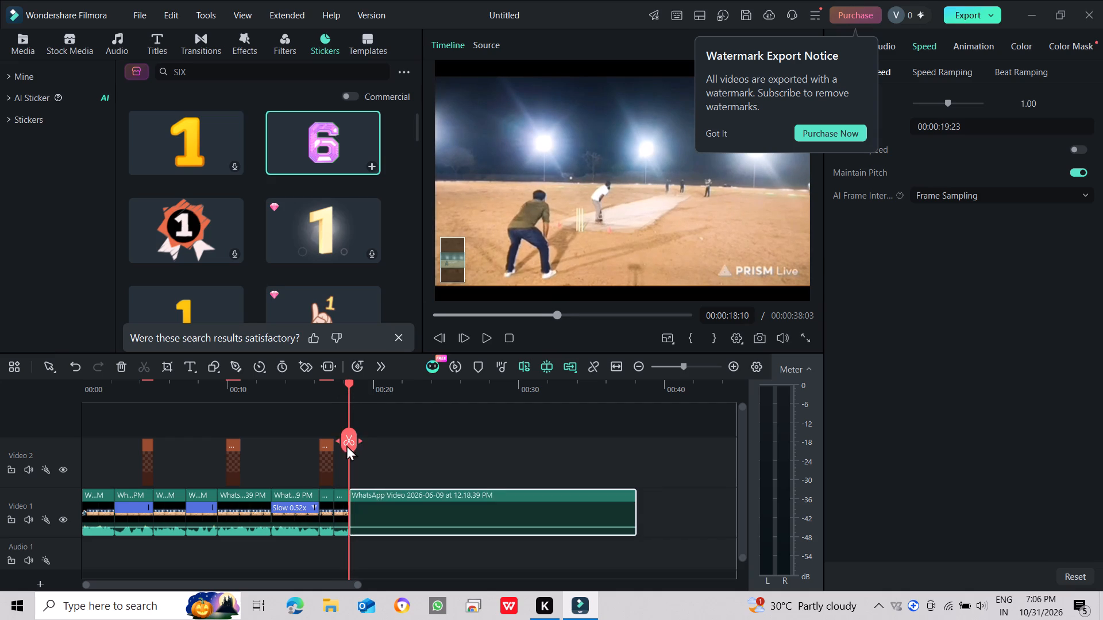
# Delete the roughly one-second piece between the two new cuts.
pyautogui.click(344, 505)
pyautogui.rightClick(344, 505)
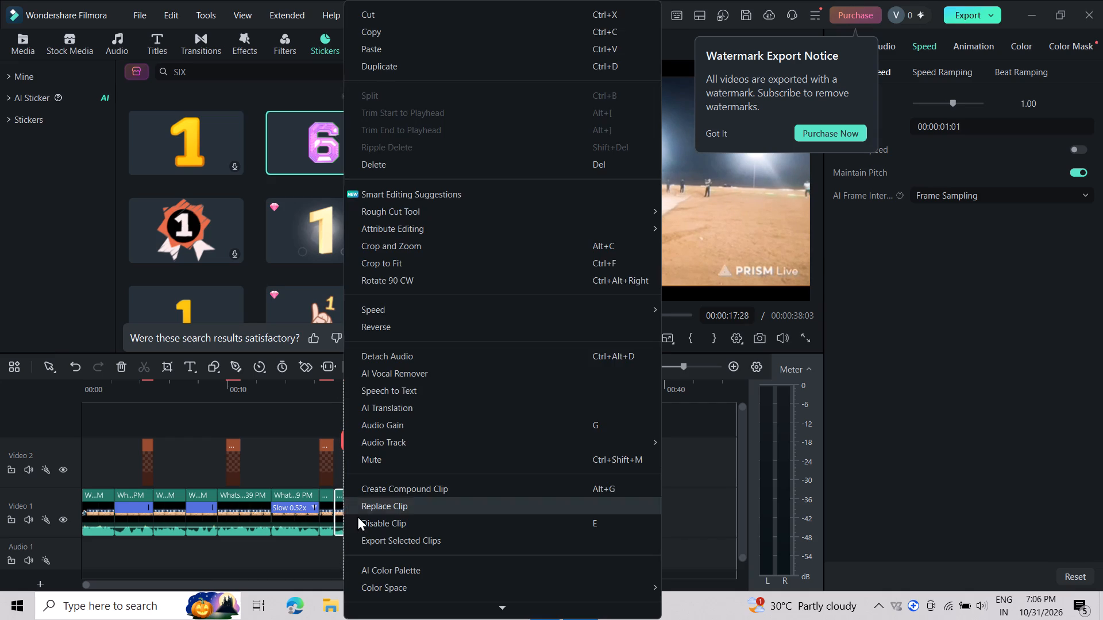
pyautogui.click(393, 170)
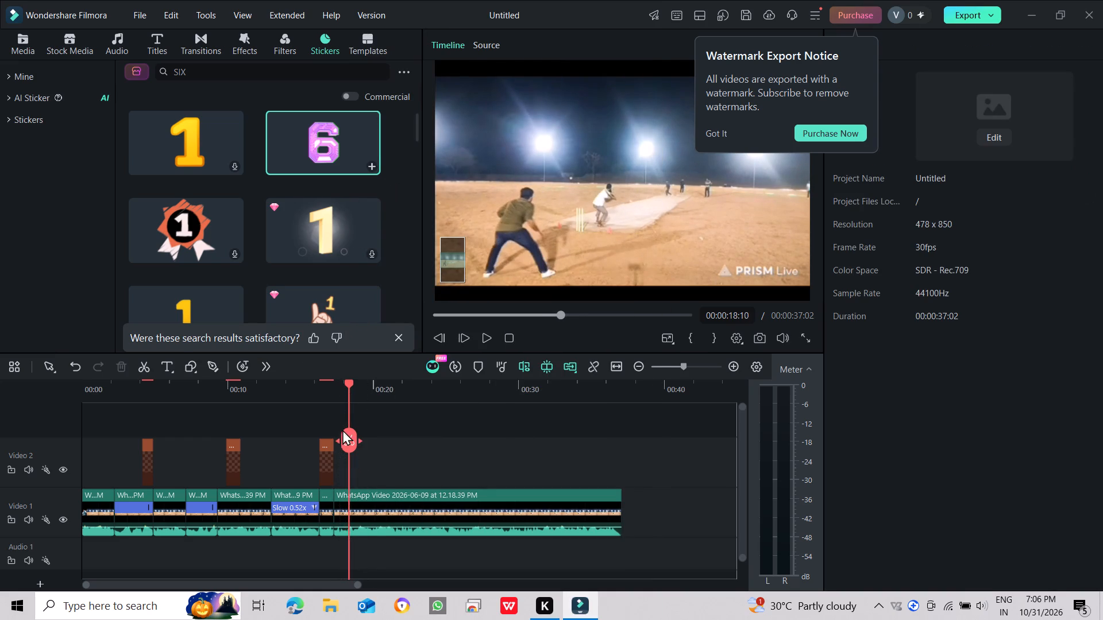
# Scrub the start of the last clip, between about 00:00:17:09 and 00:00:19:08, to examine the timing of the next batting shot.
pyautogui.moveTo(348, 381); pyautogui.dragTo(345, 381)
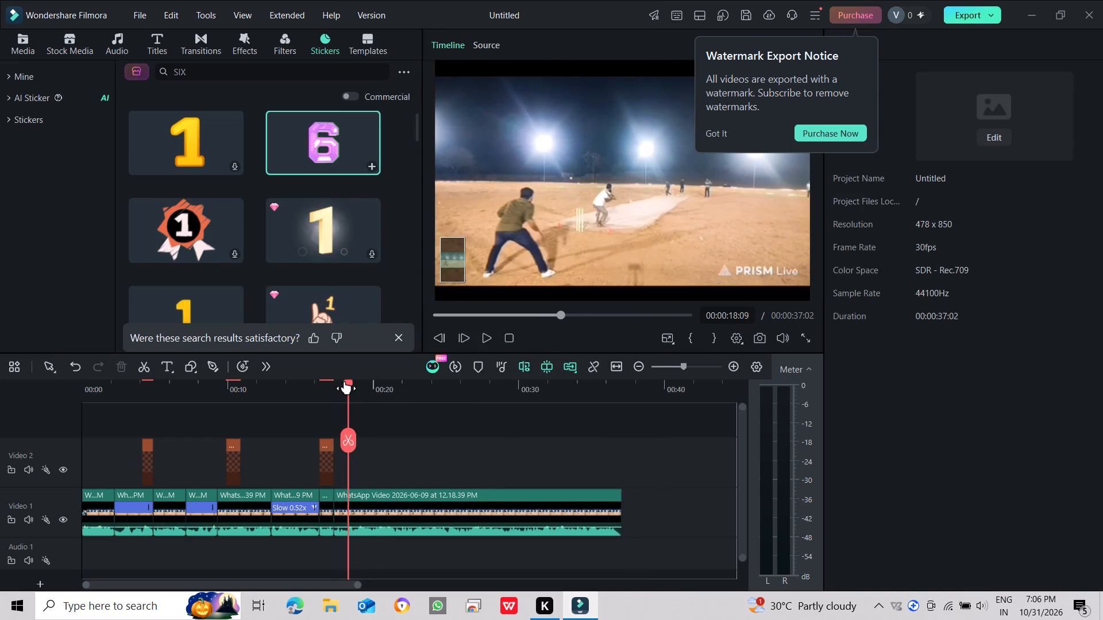
pyautogui.moveTo(345, 381); pyautogui.dragTo(334, 379)
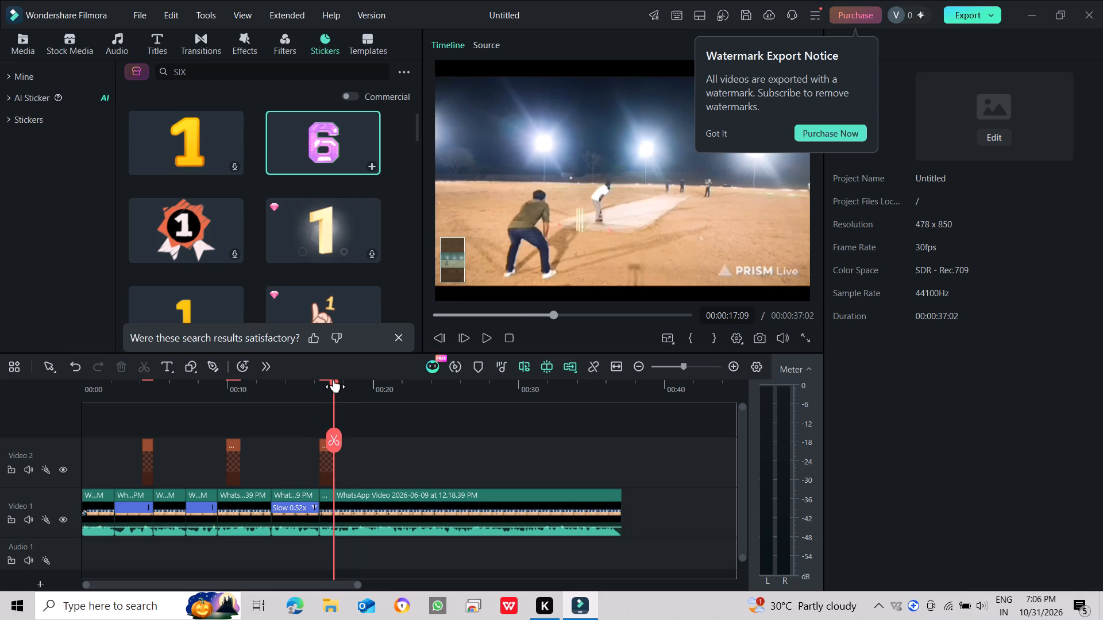
pyautogui.moveTo(334, 379); pyautogui.dragTo(338, 383)
pyautogui.moveTo(338, 383); pyautogui.dragTo(338, 384)
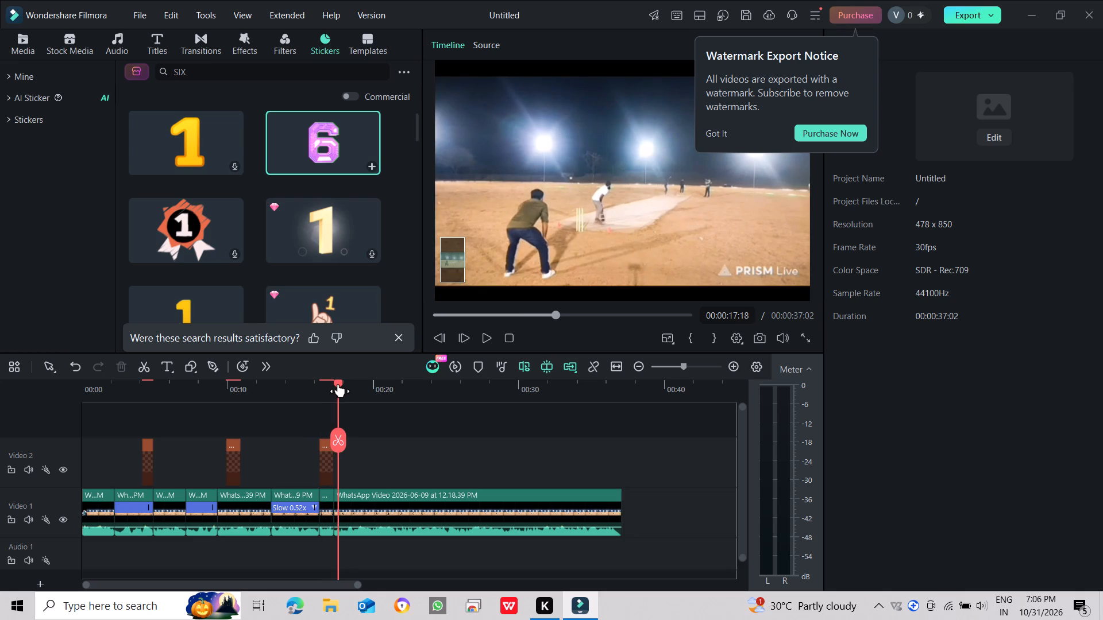
pyautogui.moveTo(338, 384); pyautogui.dragTo(338, 384)
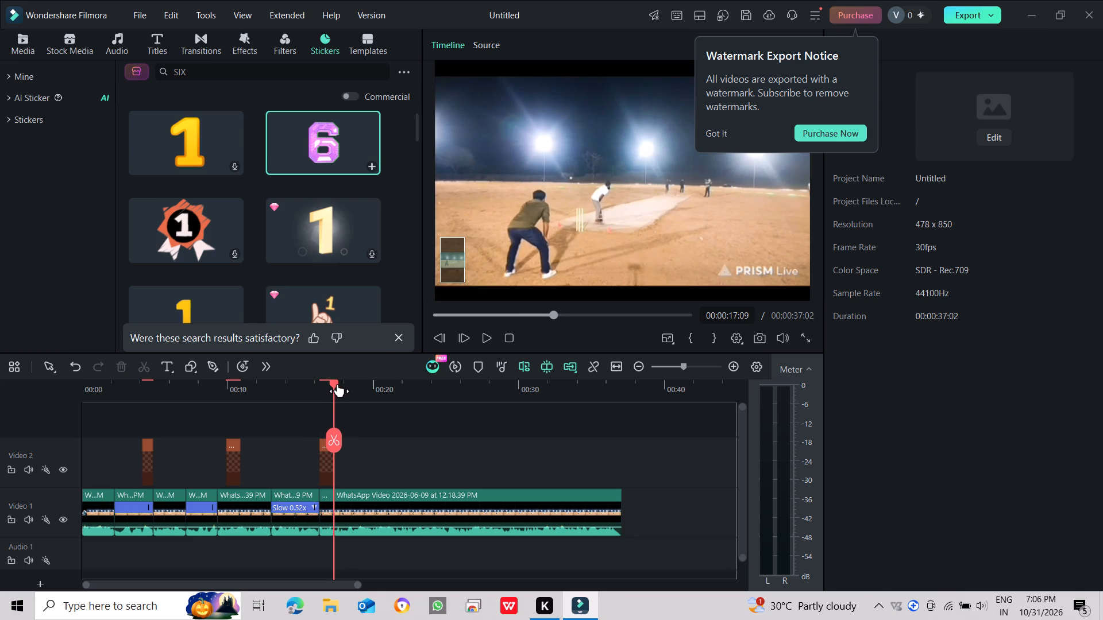
pyautogui.moveTo(338, 384); pyautogui.dragTo(344, 384)
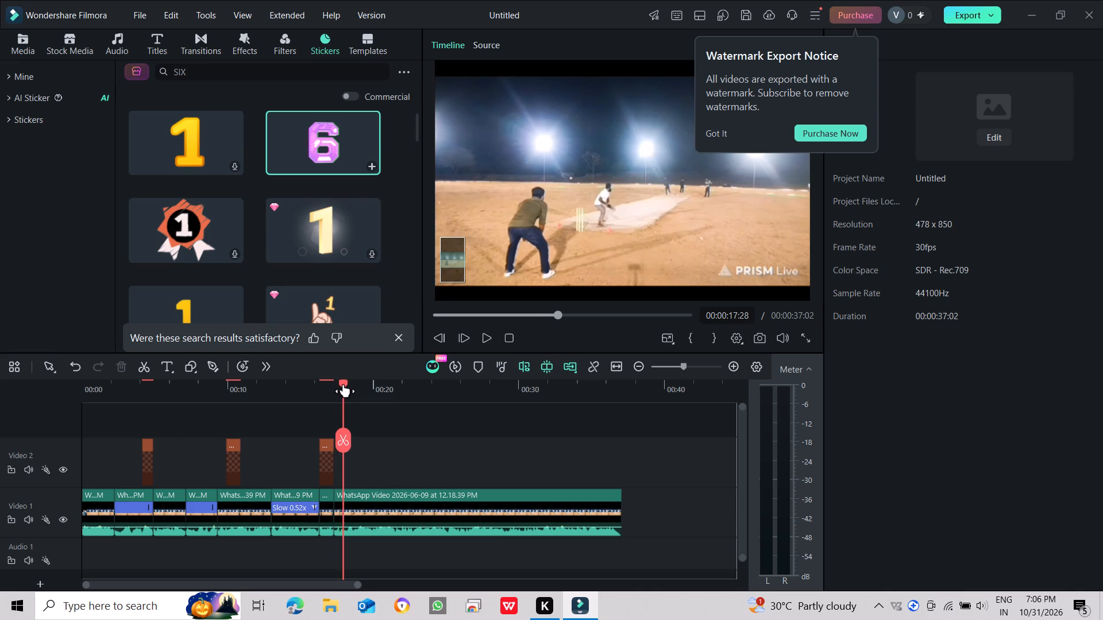
pyautogui.moveTo(344, 384); pyautogui.dragTo(335, 386)
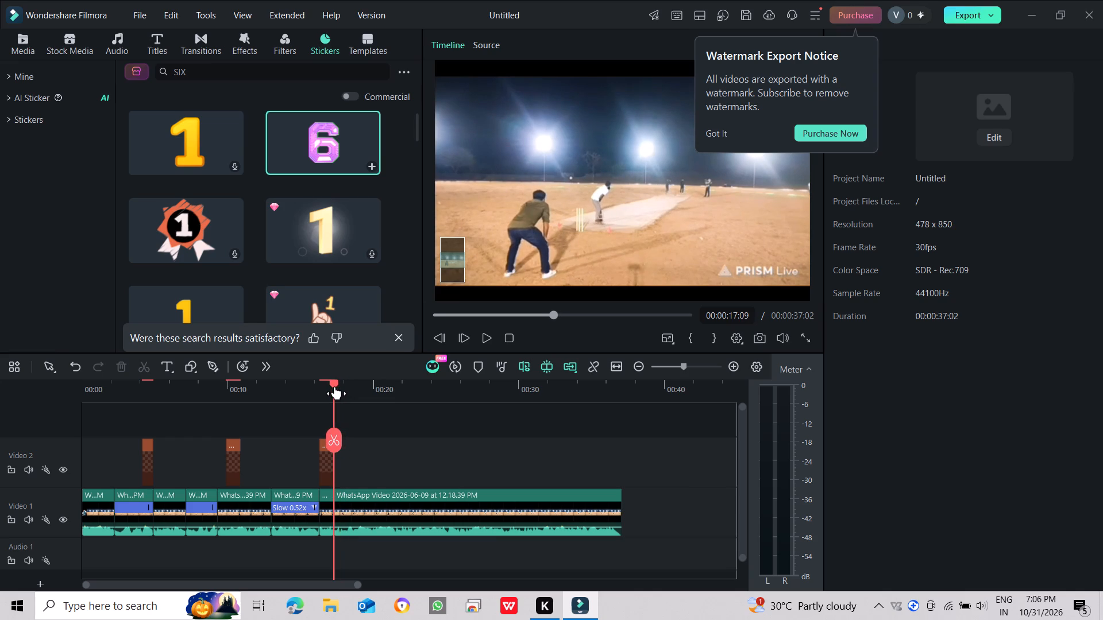
pyautogui.moveTo(335, 386); pyautogui.dragTo(343, 386)
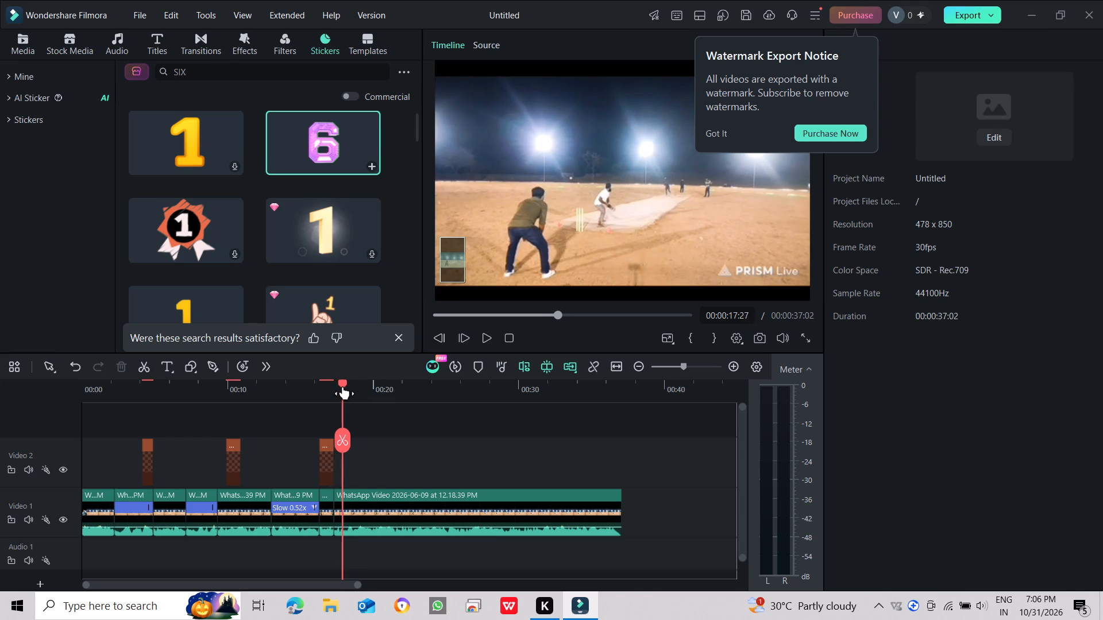
pyautogui.moveTo(343, 386); pyautogui.dragTo(340, 389)
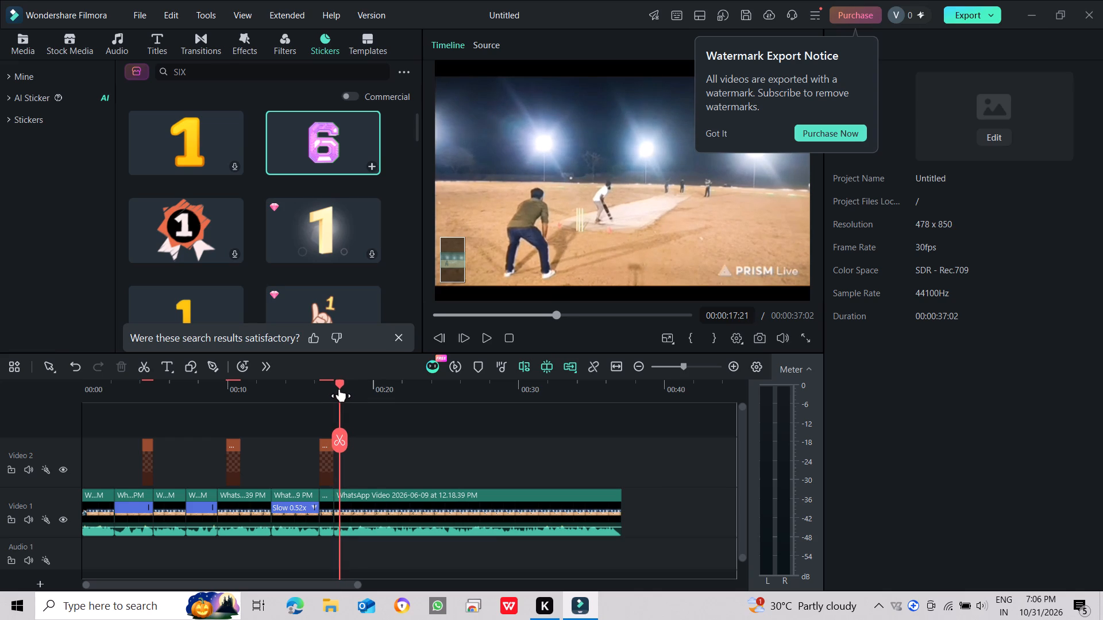
pyautogui.moveTo(340, 389); pyautogui.dragTo(337, 390)
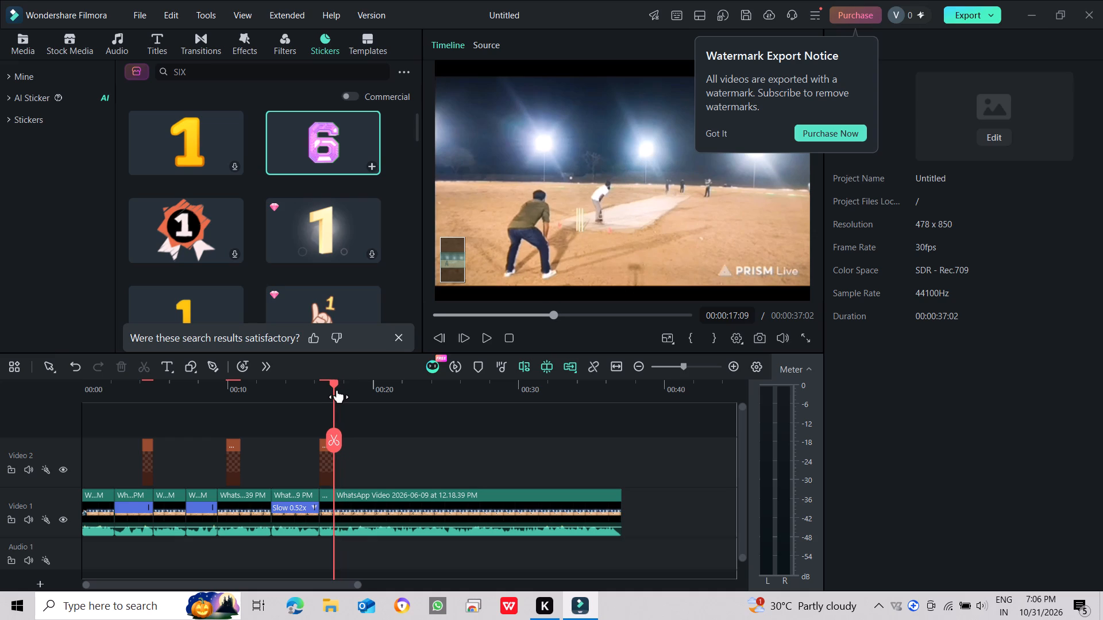
pyautogui.moveTo(337, 390); pyautogui.dragTo(345, 389)
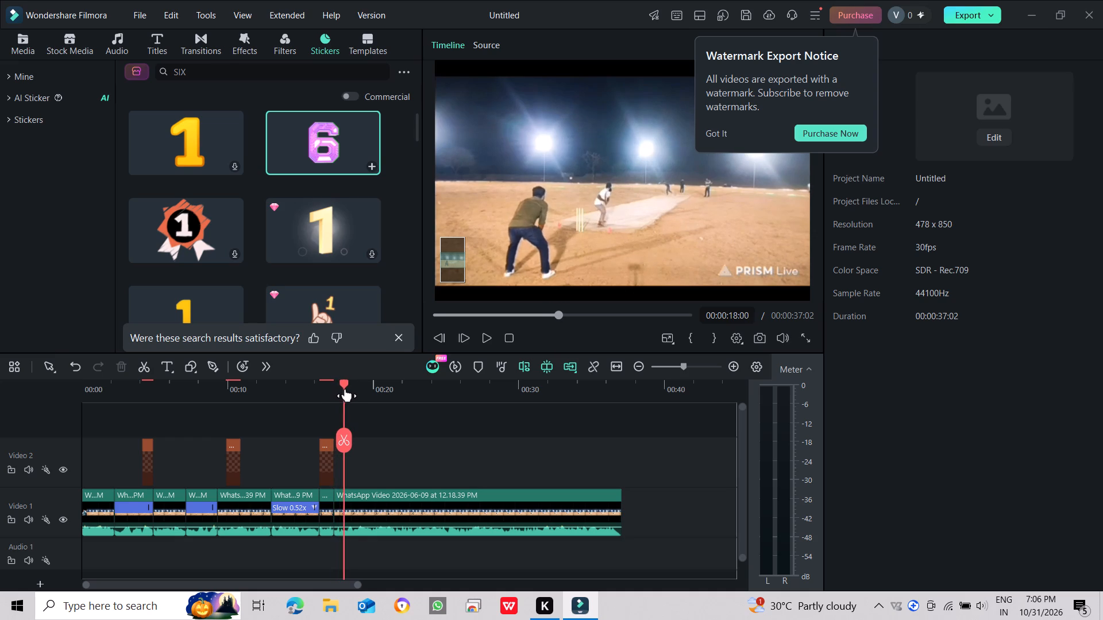
pyautogui.moveTo(345, 389); pyautogui.dragTo(352, 392)
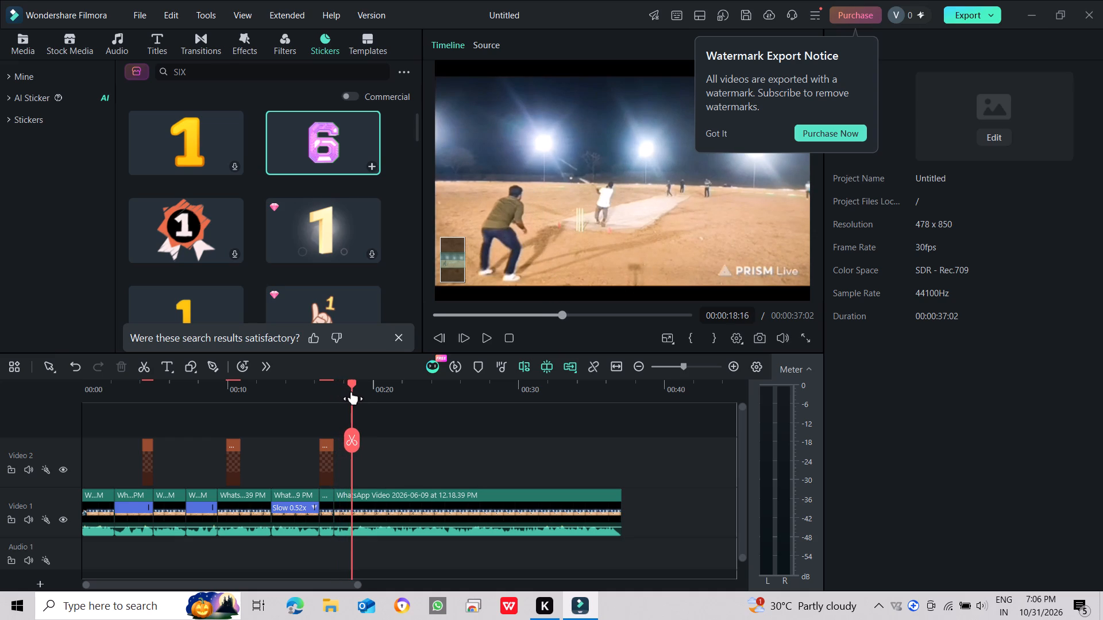
pyautogui.moveTo(352, 392); pyautogui.dragTo(359, 395)
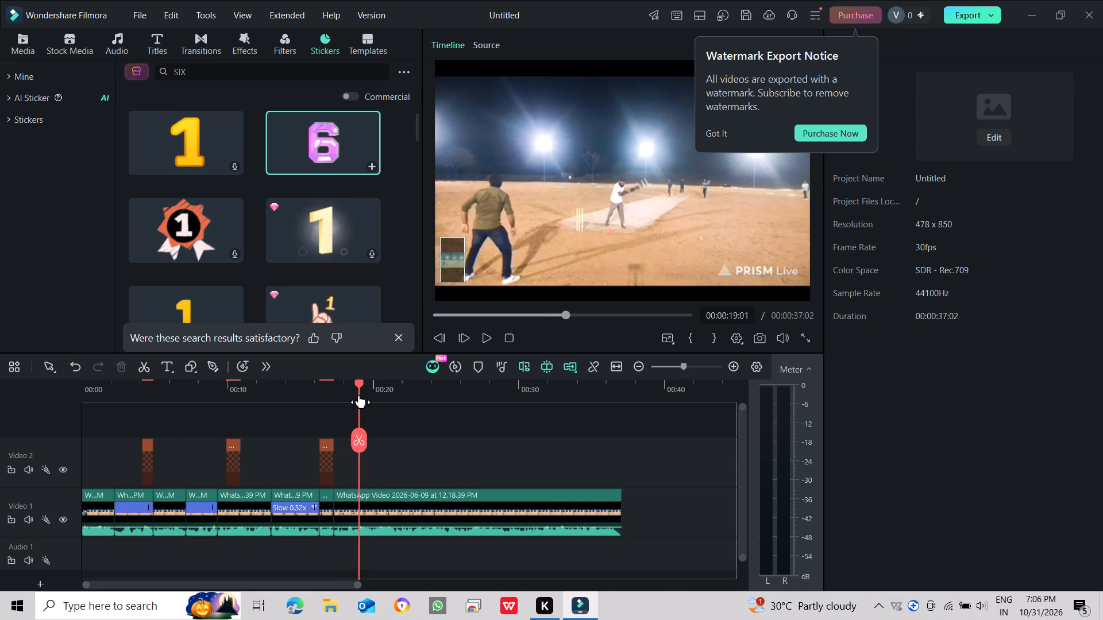
pyautogui.moveTo(359, 395); pyautogui.dragTo(360, 396)
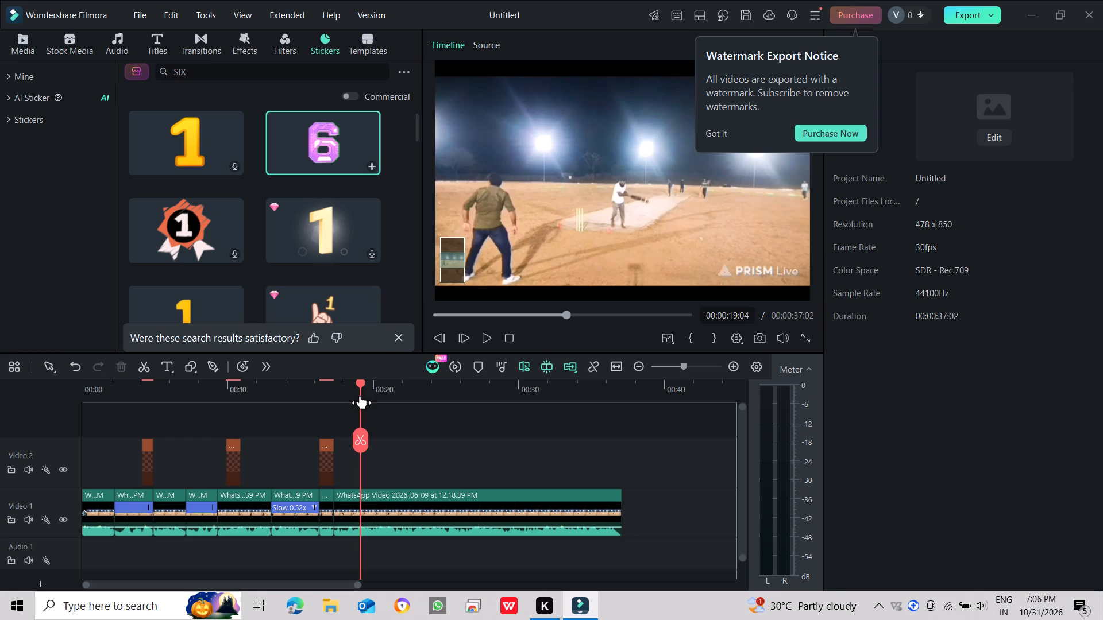
pyautogui.moveTo(360, 396); pyautogui.dragTo(362, 397)
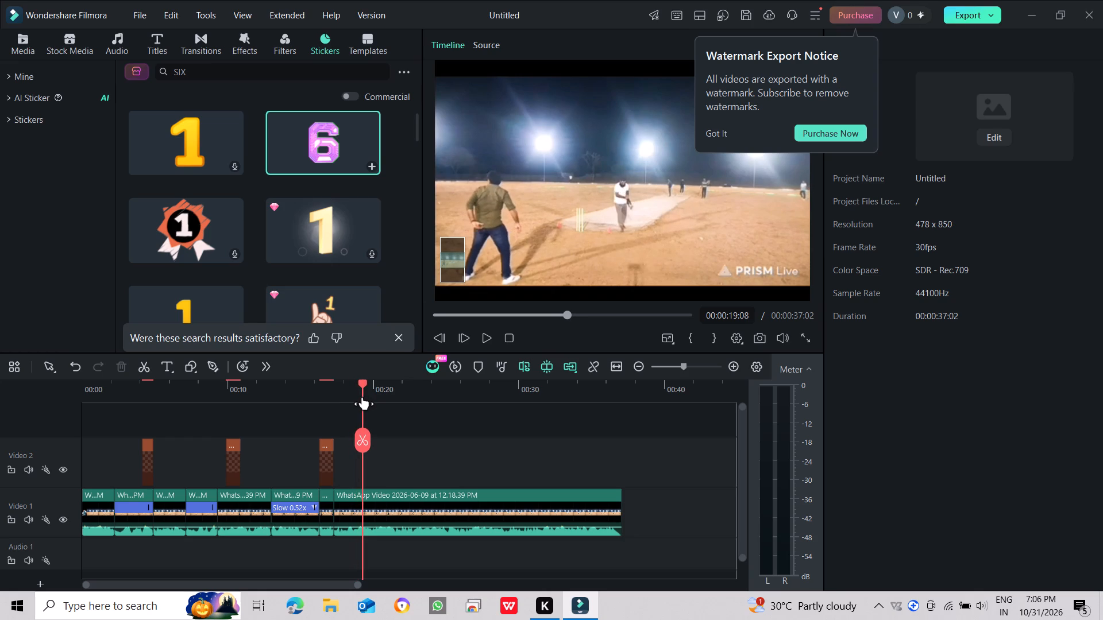
pyautogui.moveTo(362, 397); pyautogui.dragTo(360, 399)
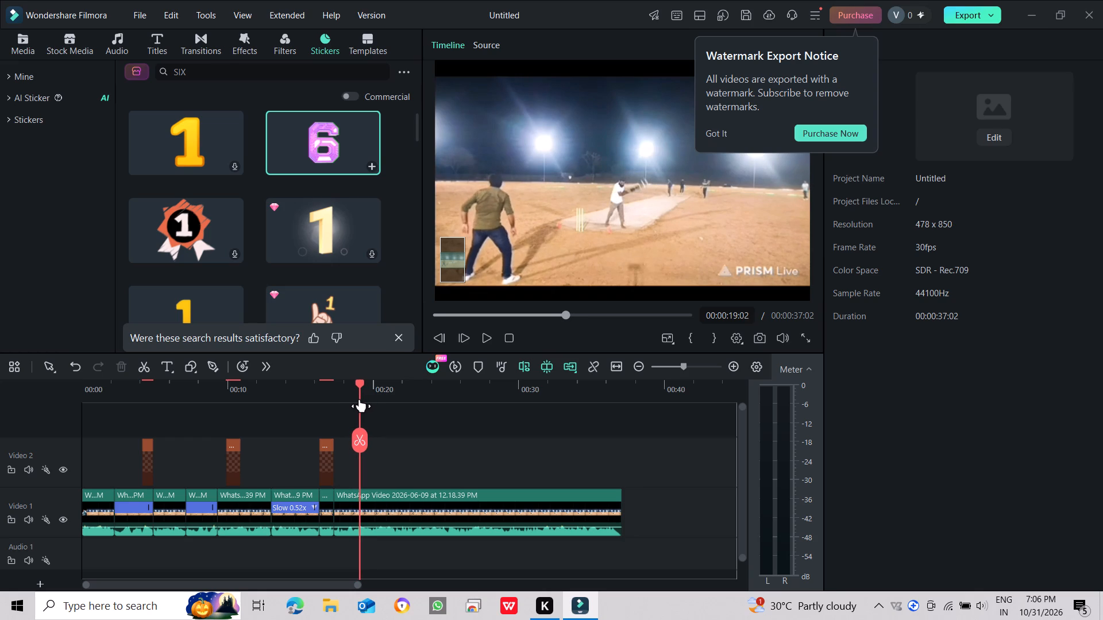
pyautogui.moveTo(360, 399); pyautogui.dragTo(362, 400)
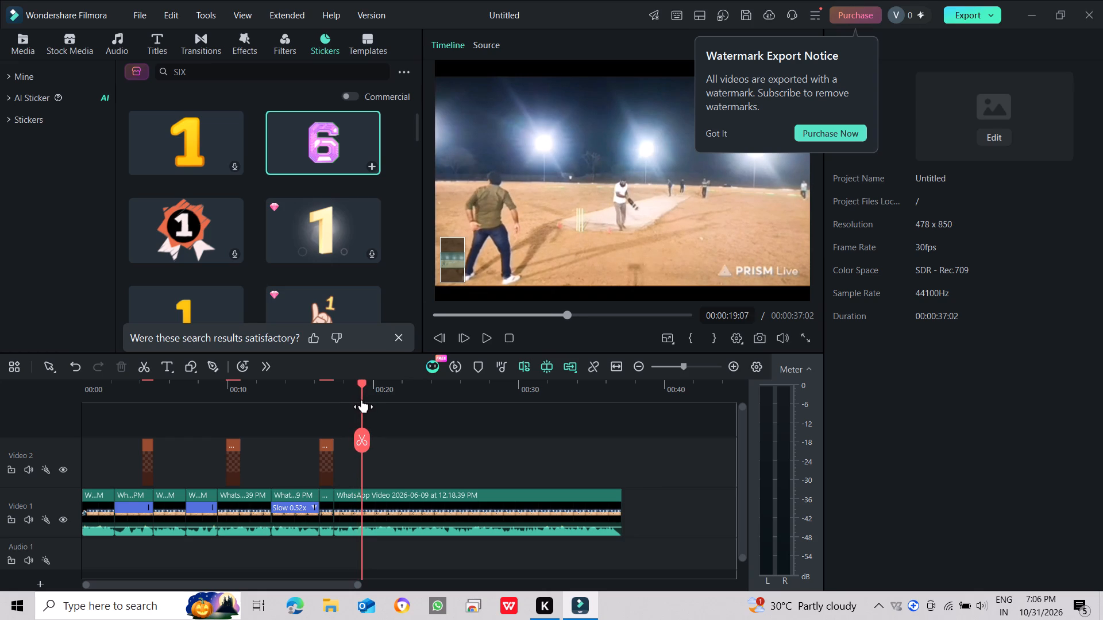
pyautogui.moveTo(362, 400); pyautogui.dragTo(362, 401)
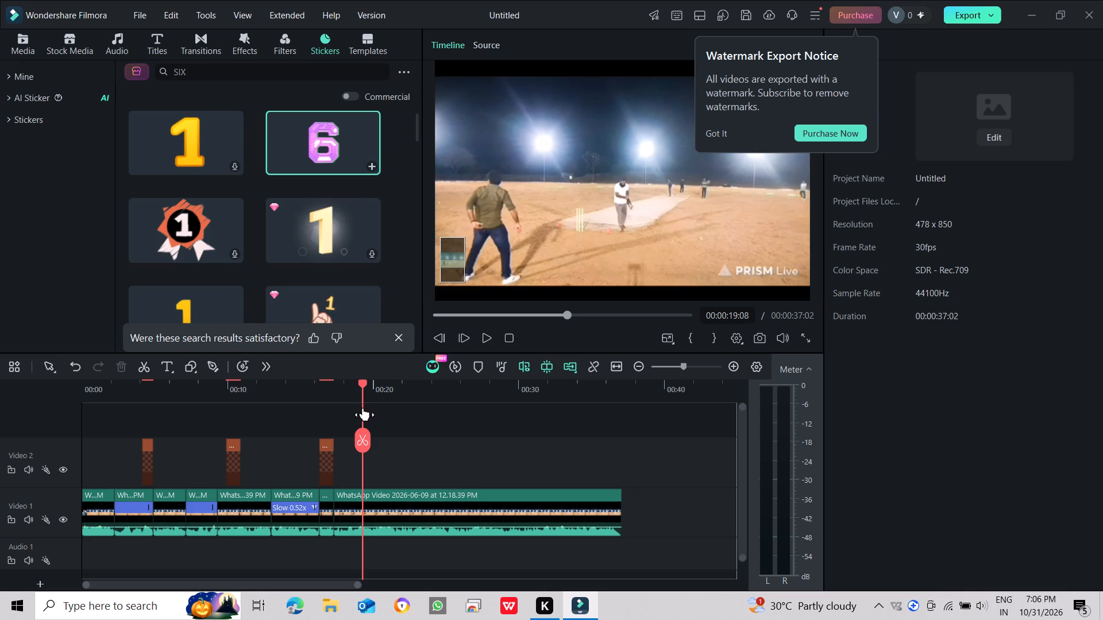
pyautogui.click(362, 424)
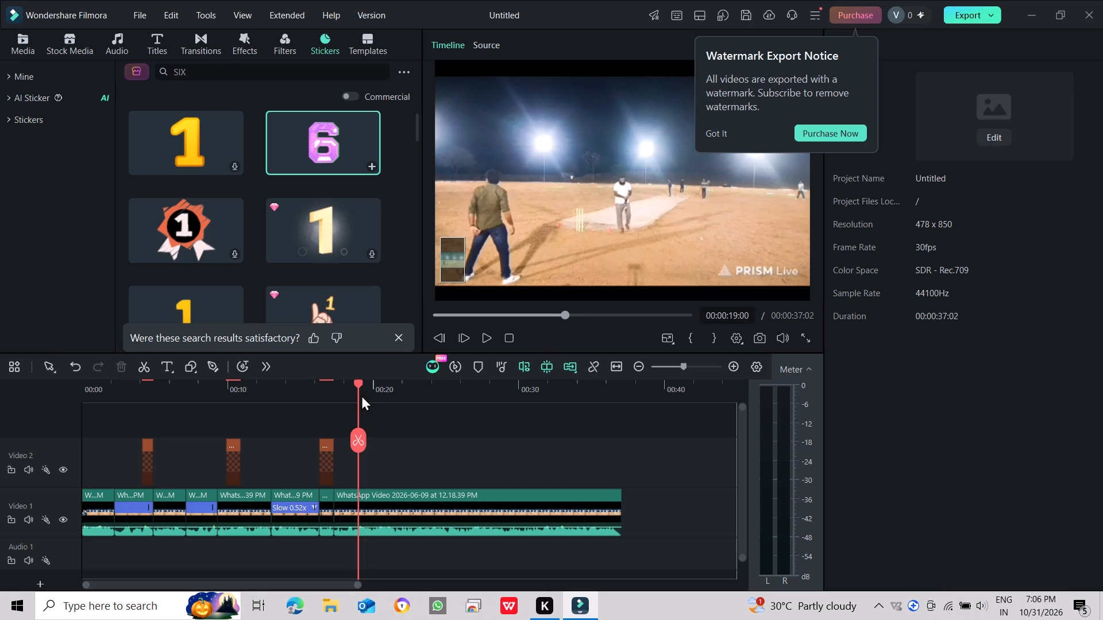
# Split the last clip at 00:00:19:07, at the end of the batter's swing.
pyautogui.moveTo(358, 386); pyautogui.dragTo(361, 385)
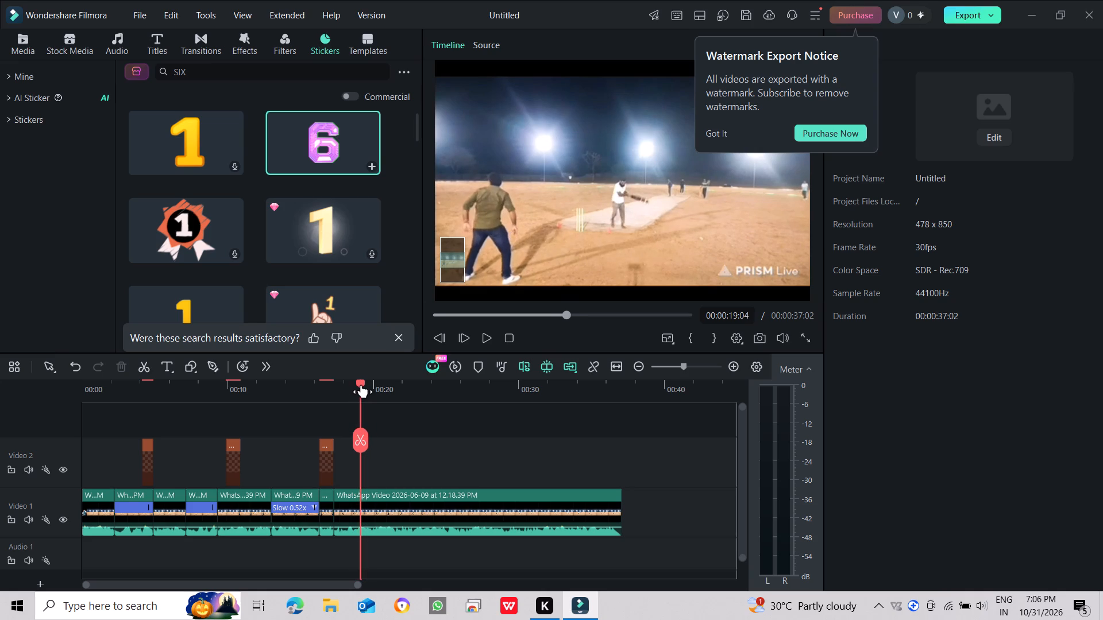
pyautogui.moveTo(361, 385); pyautogui.dragTo(364, 390)
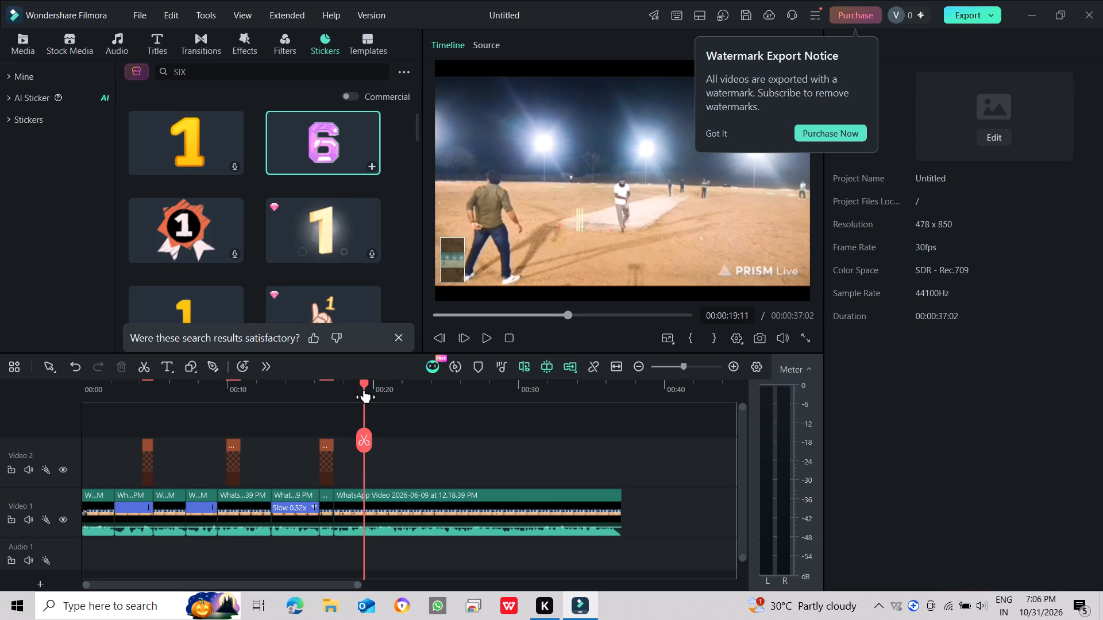
pyautogui.moveTo(364, 390); pyautogui.dragTo(355, 392)
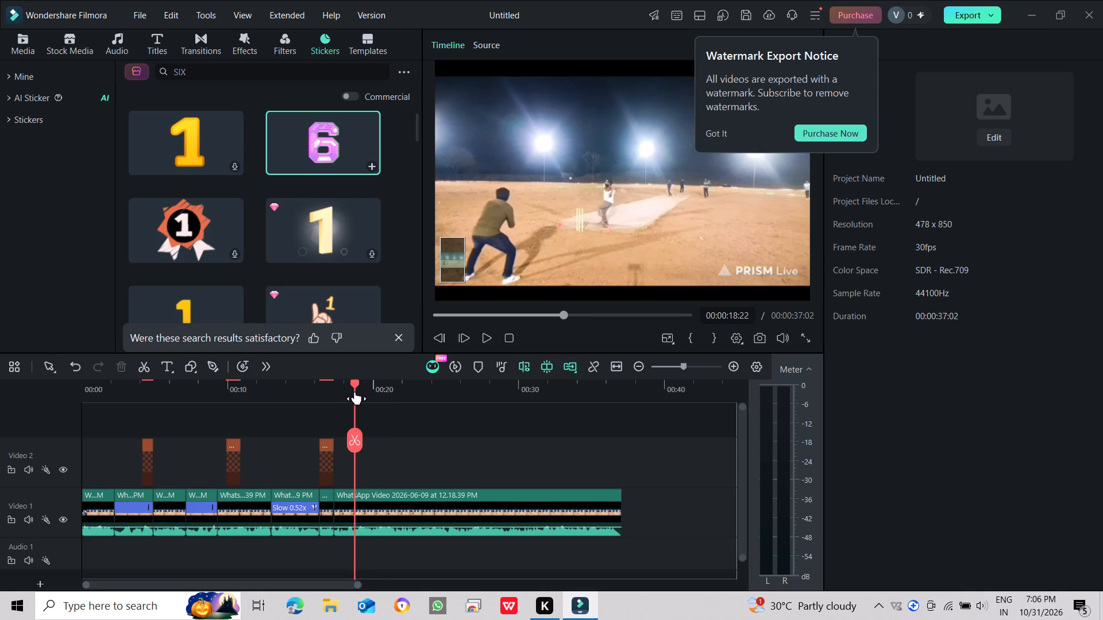
pyautogui.moveTo(355, 392); pyautogui.dragTo(349, 392)
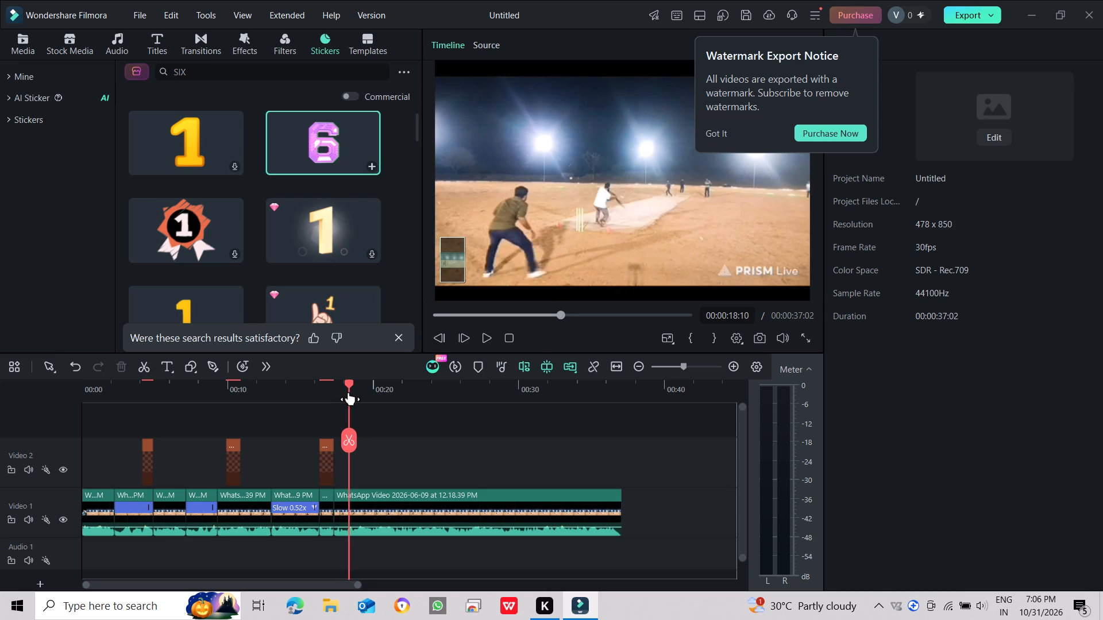
pyautogui.moveTo(349, 392); pyautogui.dragTo(360, 393)
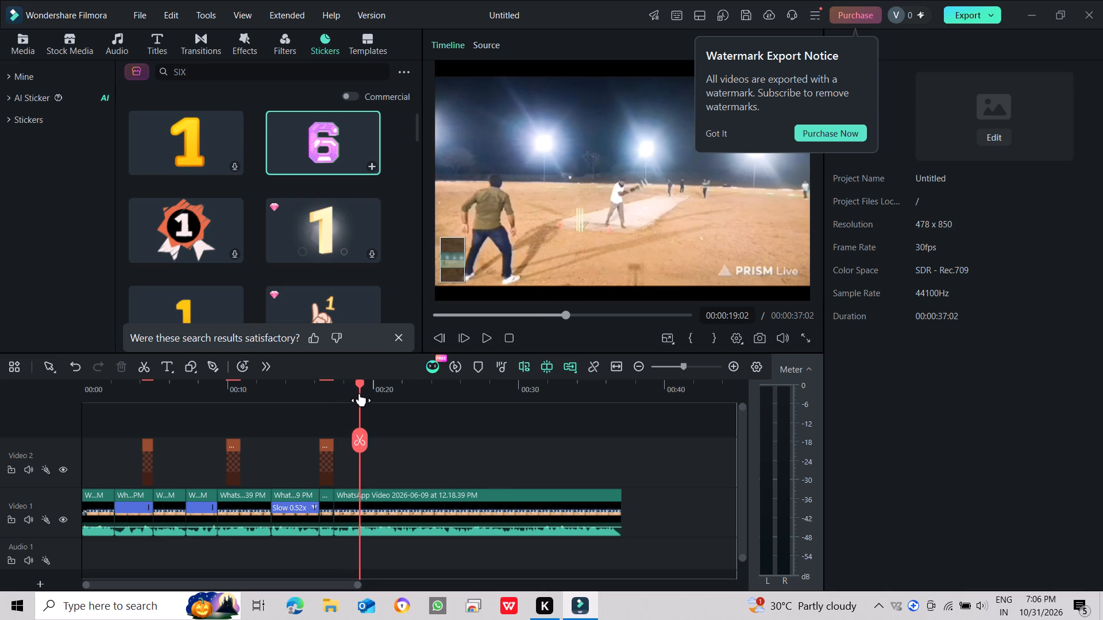
pyautogui.moveTo(360, 393); pyautogui.dragTo(363, 396)
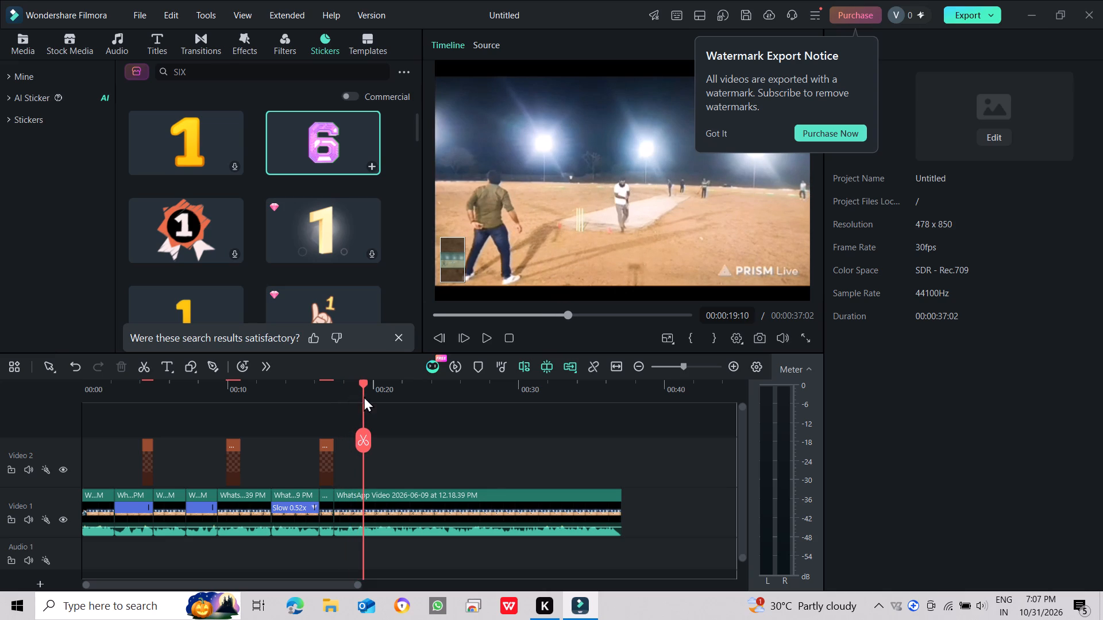
pyautogui.moveTo(362, 382); pyautogui.dragTo(361, 382)
pyautogui.moveTo(361, 382); pyautogui.dragTo(360, 381)
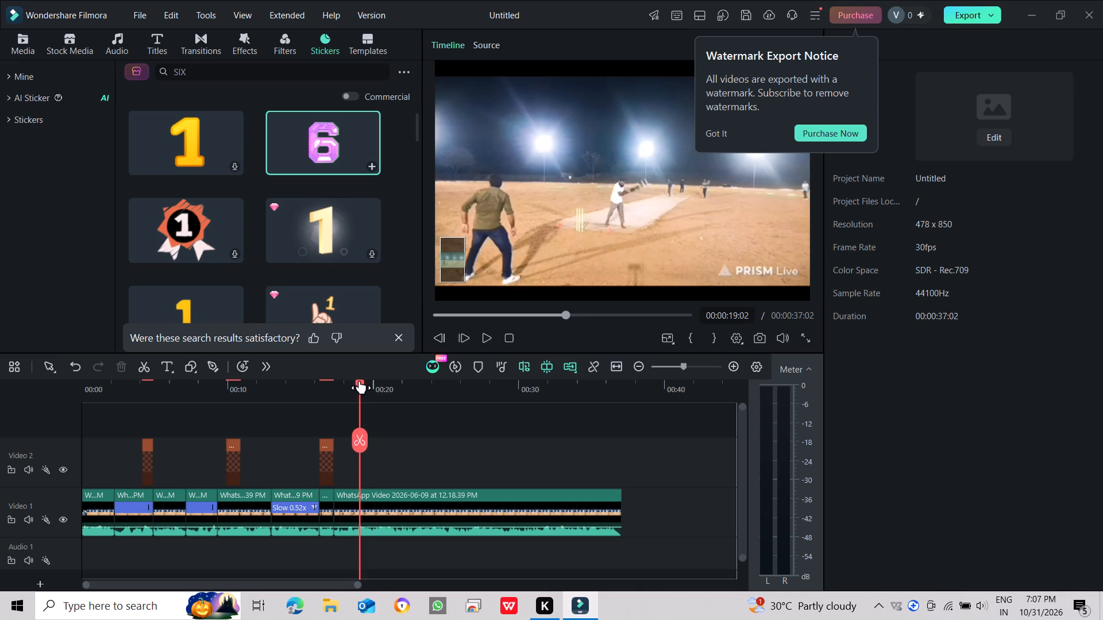
pyautogui.moveTo(360, 381); pyautogui.dragTo(357, 382)
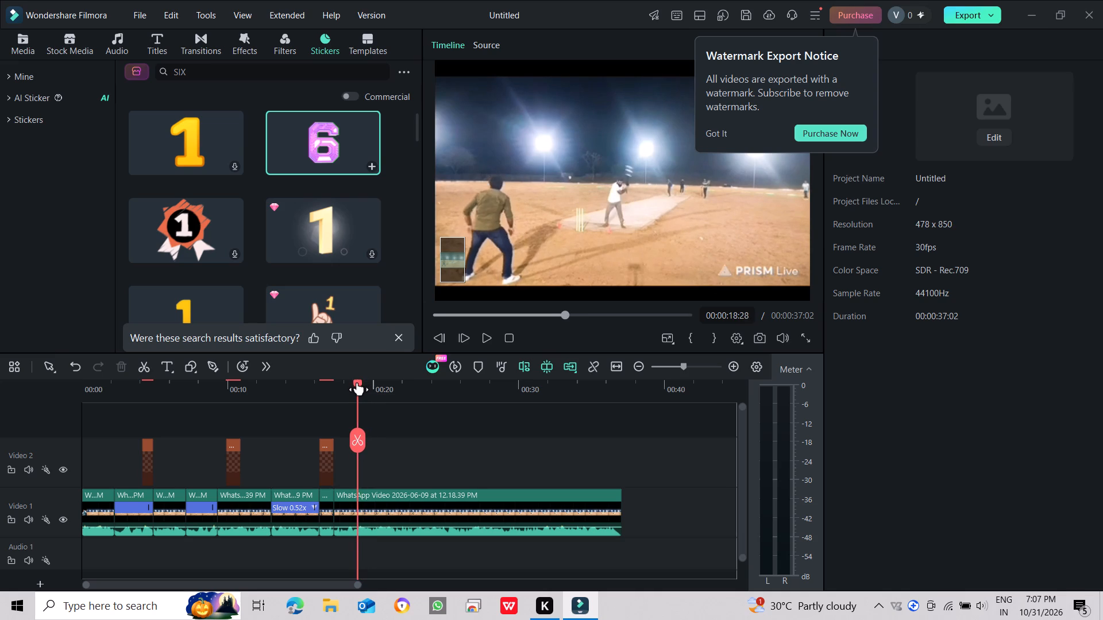
pyautogui.moveTo(357, 382); pyautogui.dragTo(359, 382)
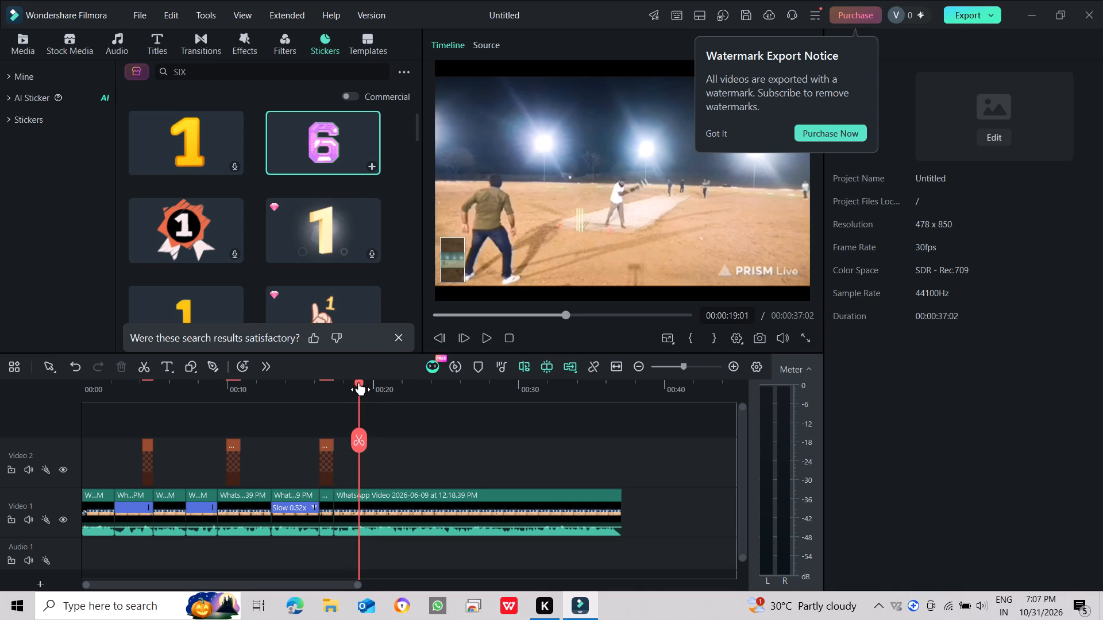
pyautogui.moveTo(359, 382); pyautogui.dragTo(360, 384)
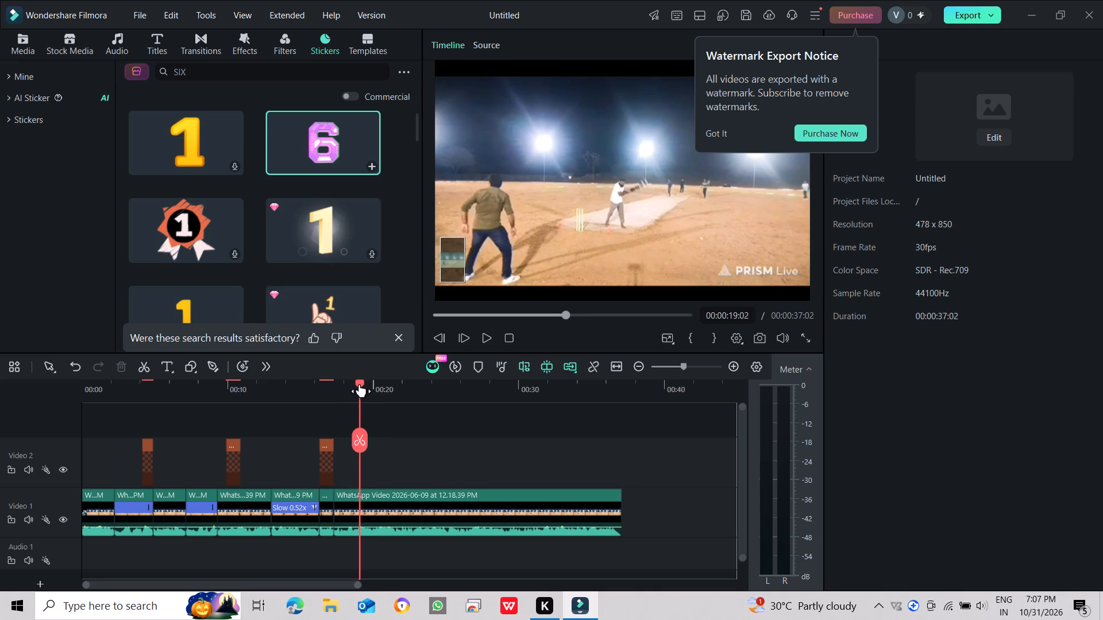
pyautogui.moveTo(360, 384); pyautogui.dragTo(362, 386)
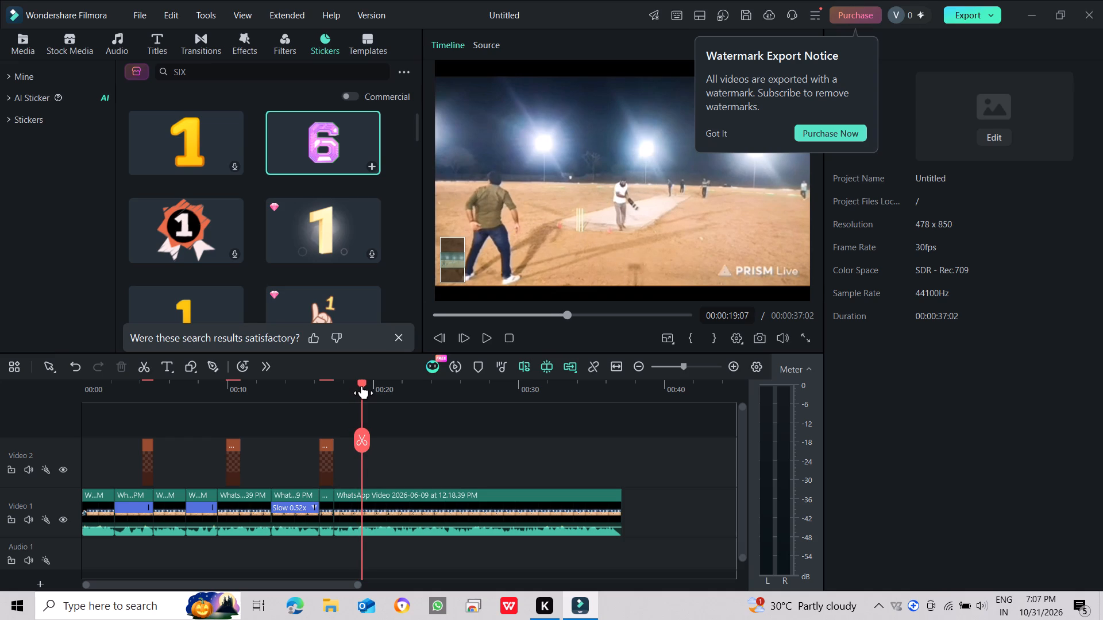
pyautogui.moveTo(362, 386); pyautogui.dragTo(362, 387)
pyautogui.click(360, 435)
# Trim the start of the short batting clip before the 00:00:19:07 cut so its duration becomes 00:00:01:18.
pyautogui.click(342, 490)
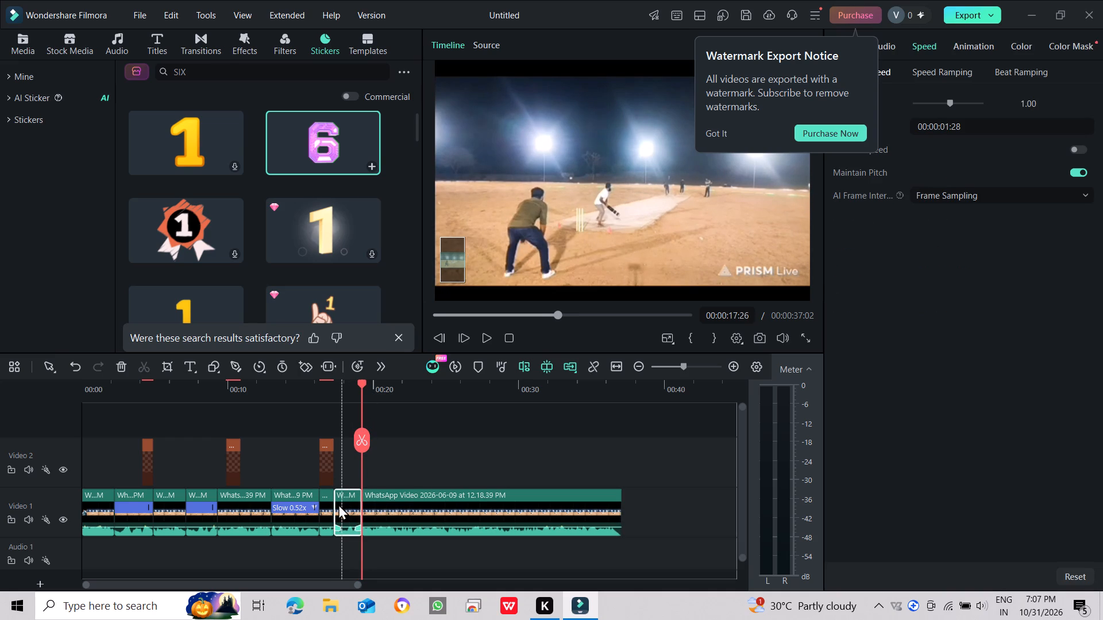
pyautogui.moveTo(335, 514); pyautogui.dragTo(341, 513)
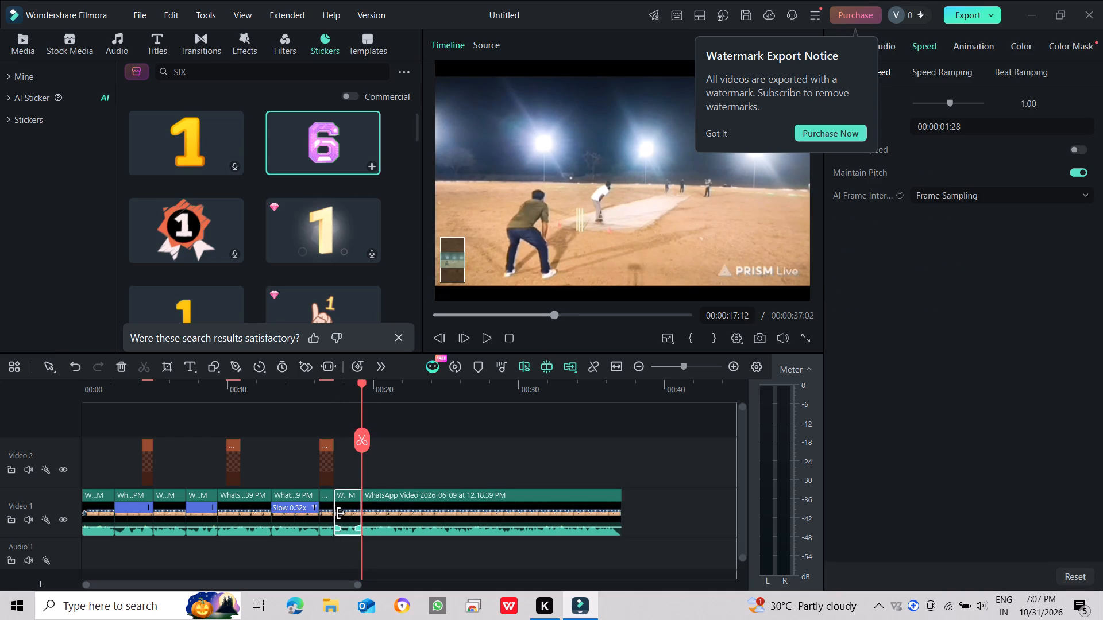
pyautogui.moveTo(341, 513); pyautogui.dragTo(341, 513)
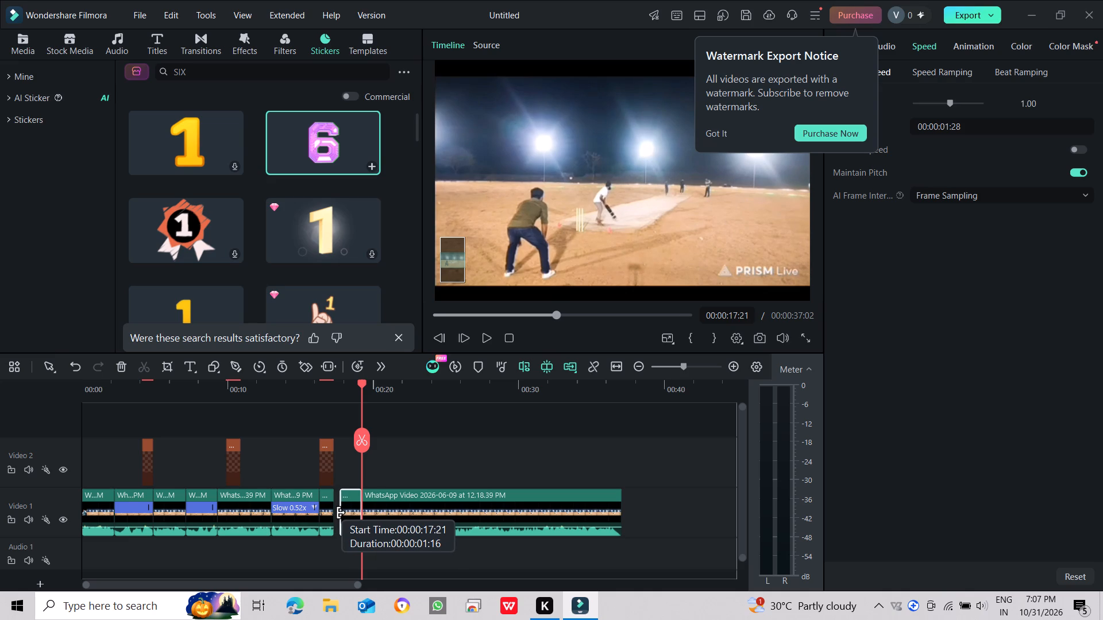
pyautogui.moveTo(341, 513); pyautogui.dragTo(340, 513)
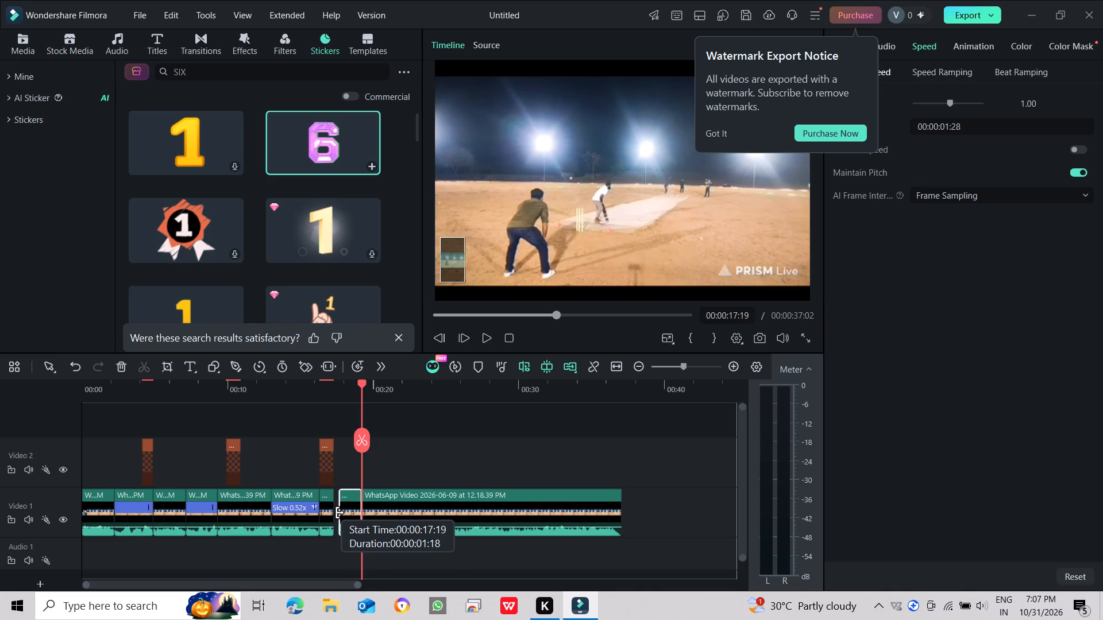
pyautogui.moveTo(340, 513); pyautogui.dragTo(341, 513)
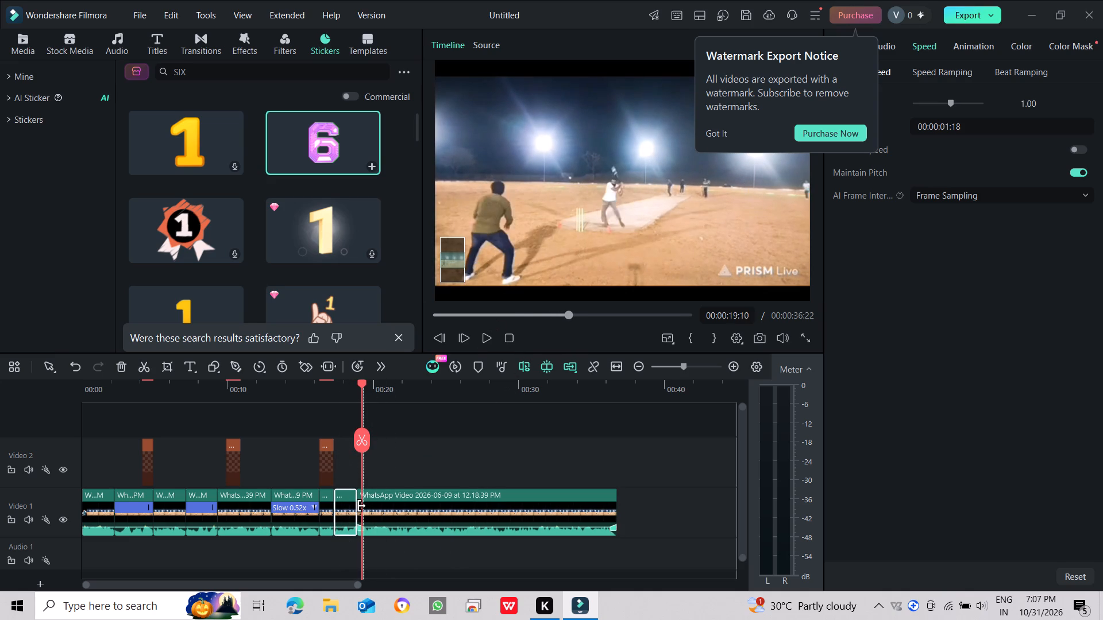
# Slow the trimmed batting clip down to a uniform speed of 0.50.
pyautogui.click(347, 507)
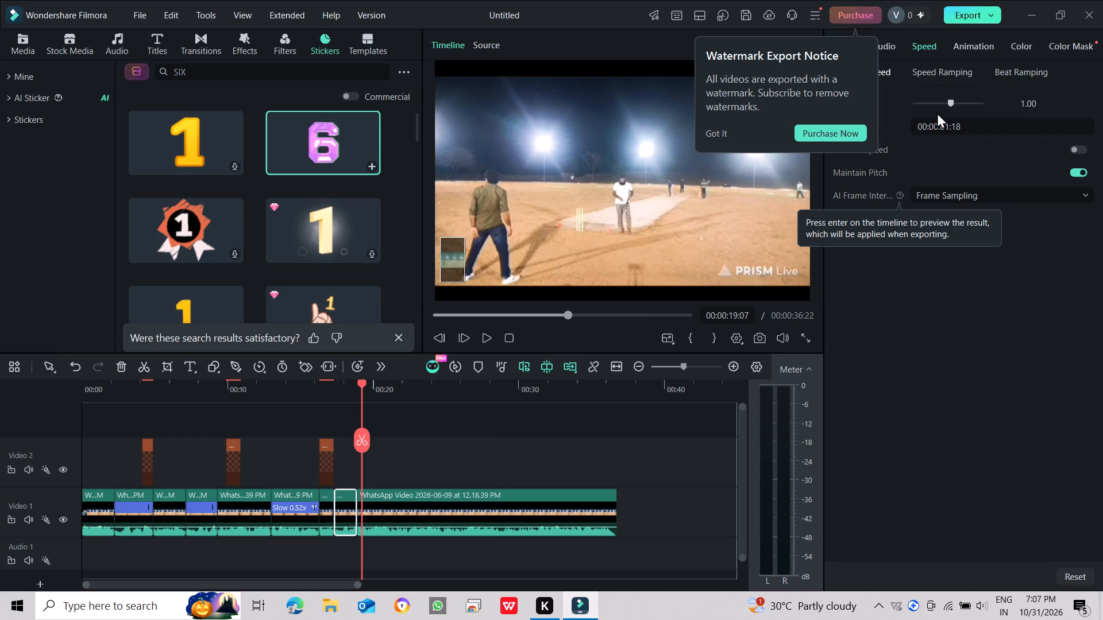
pyautogui.click(950, 102)
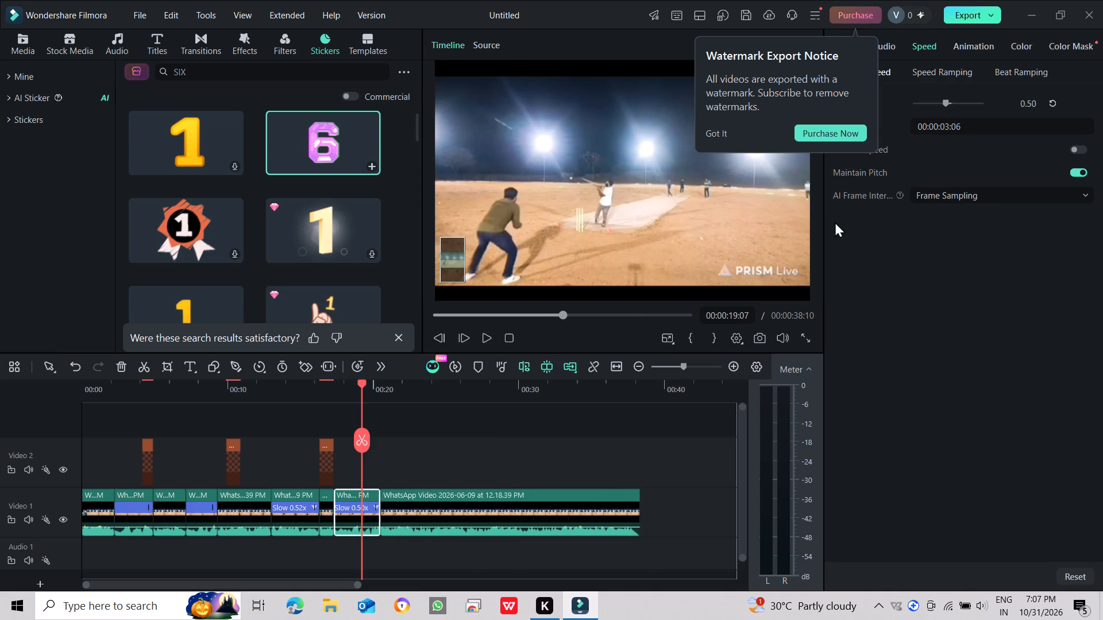
pyautogui.click(363, 512)
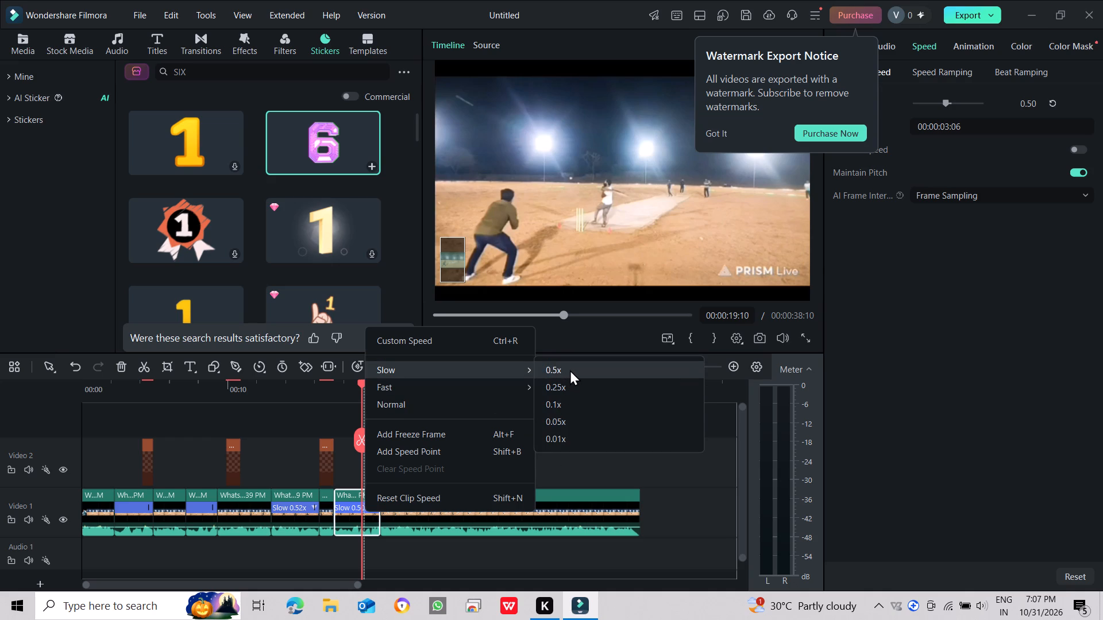
pyautogui.click(580, 460)
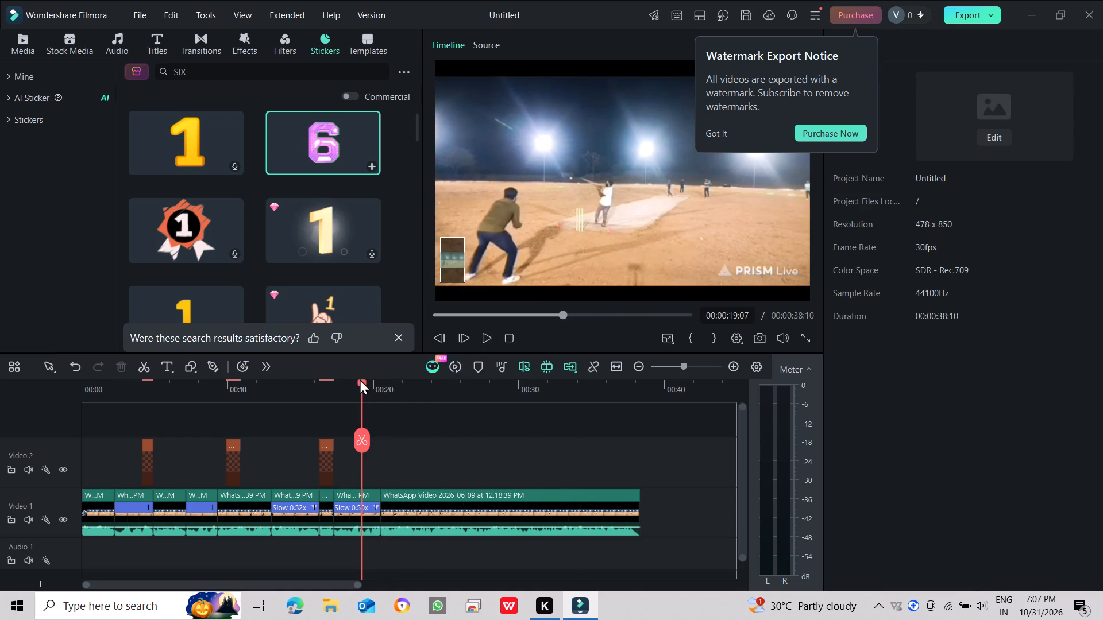
# Play the edit back from about 00:00:14:13 to review the slowed batting clips.
pyautogui.moveTo(362, 381); pyautogui.dragTo(292, 384)
pyautogui.click(479, 335)
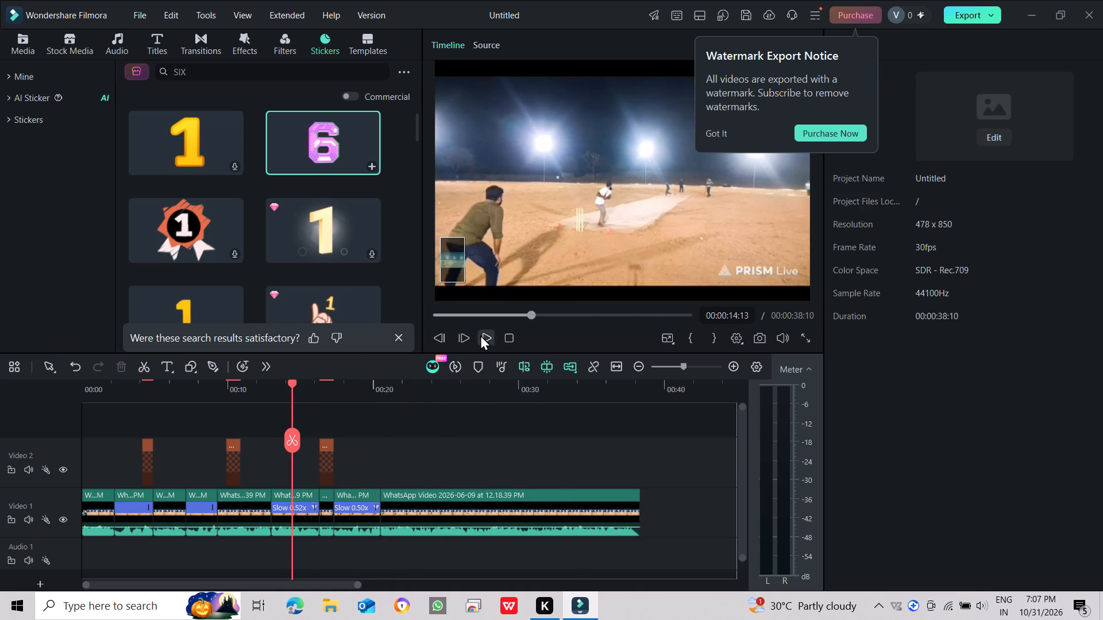
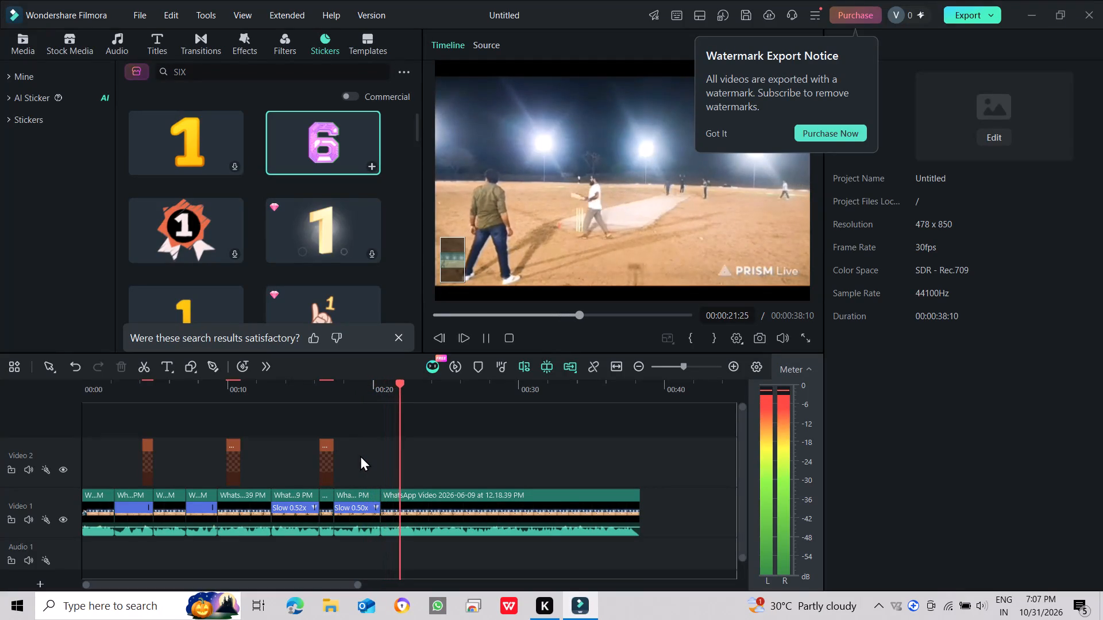
# Copy the third 6 sticker and place the duplicate at about 00:00:20:00, over the end of the 0.50x batting clip.
pyautogui.click(367, 510)
pyautogui.click(330, 448)
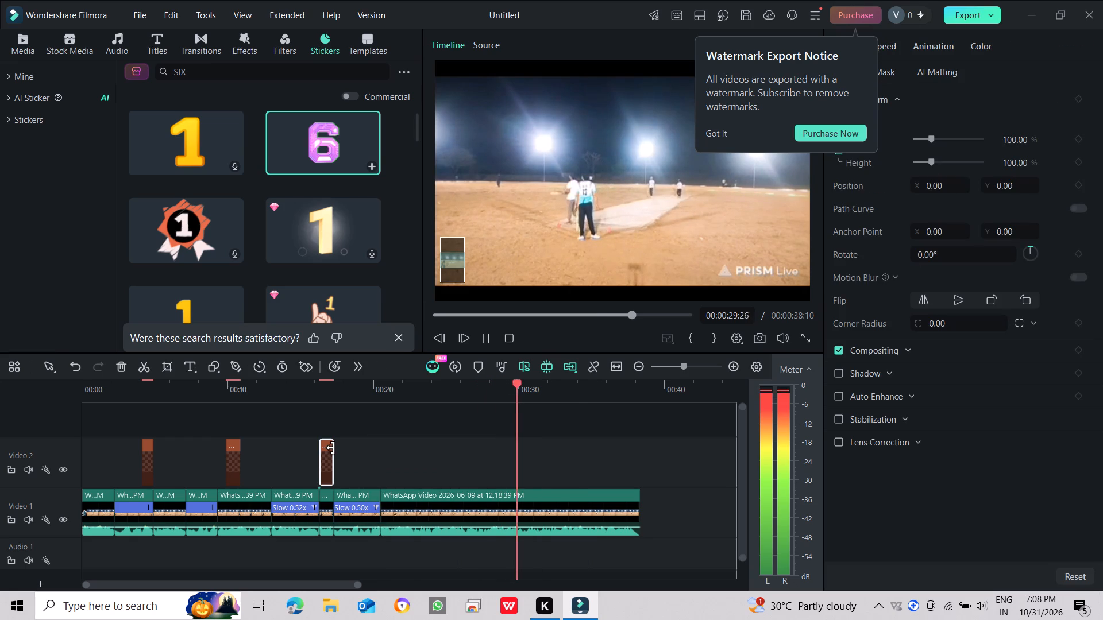
pyautogui.hotkey('ctrl', 'c')
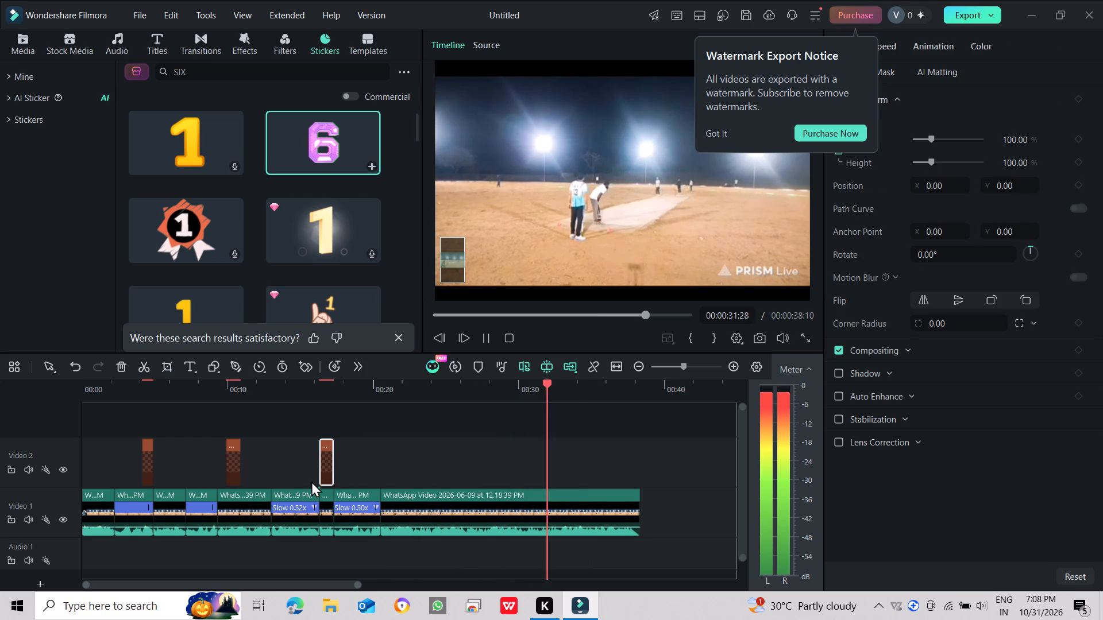
pyautogui.click(378, 459)
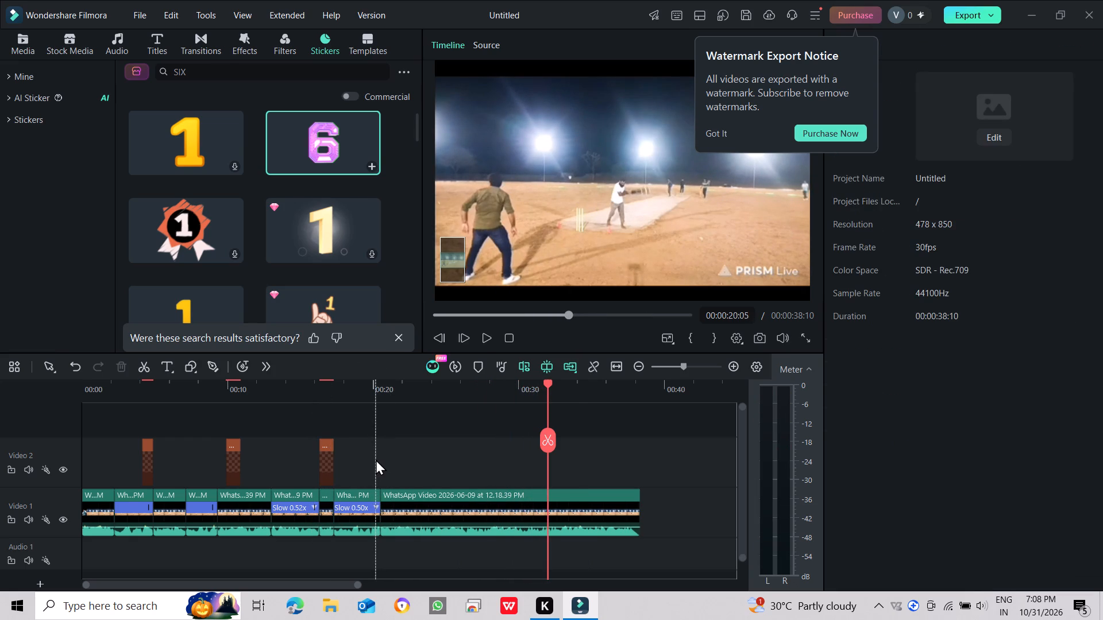
pyautogui.hotkey('ctrl', 'v')
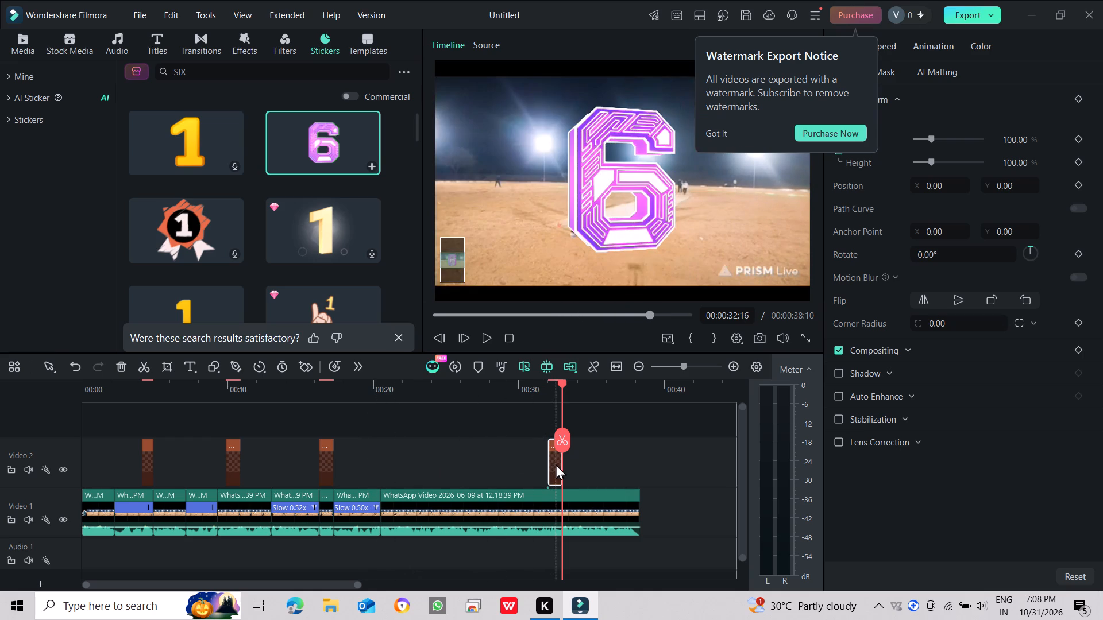
pyautogui.moveTo(556, 464); pyautogui.dragTo(361, 449)
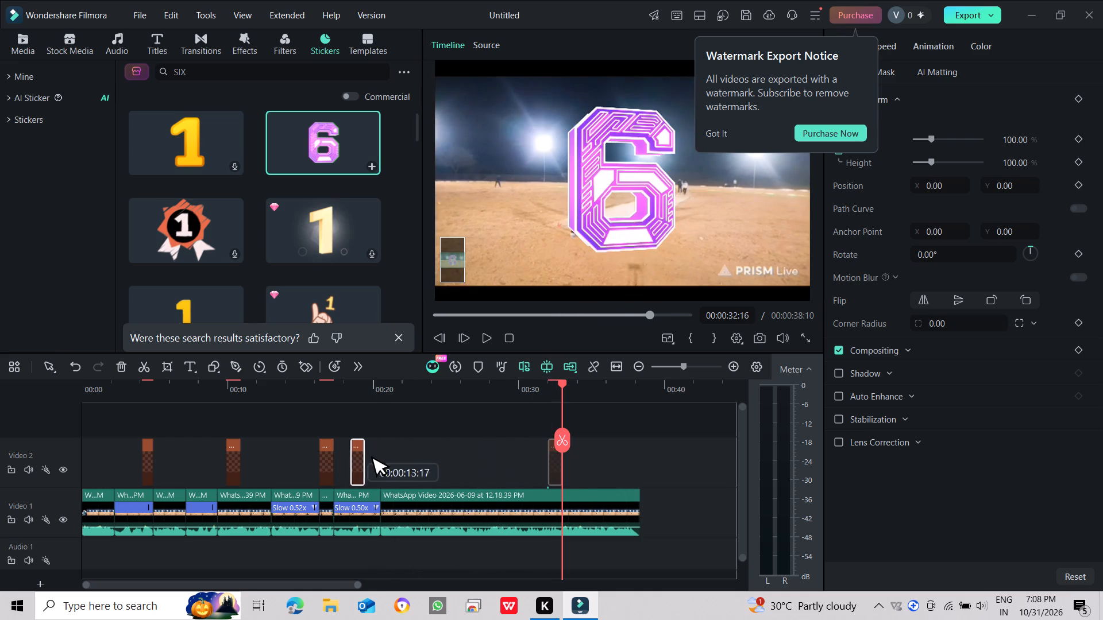
pyautogui.moveTo(361, 449); pyautogui.dragTo(389, 452)
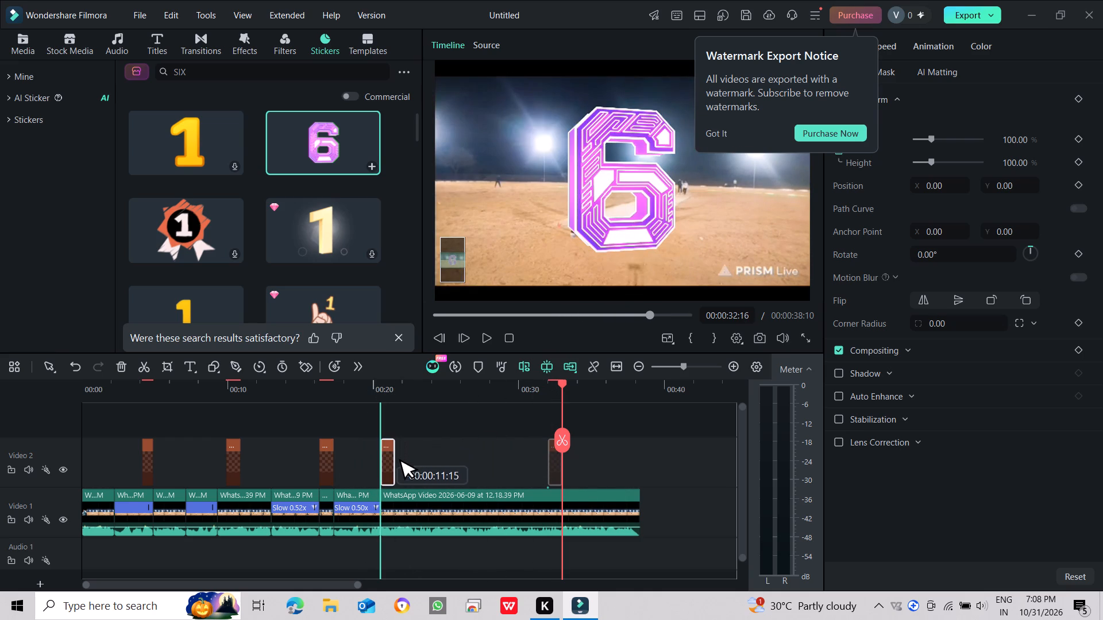
pyautogui.moveTo(389, 452); pyautogui.dragTo(374, 456)
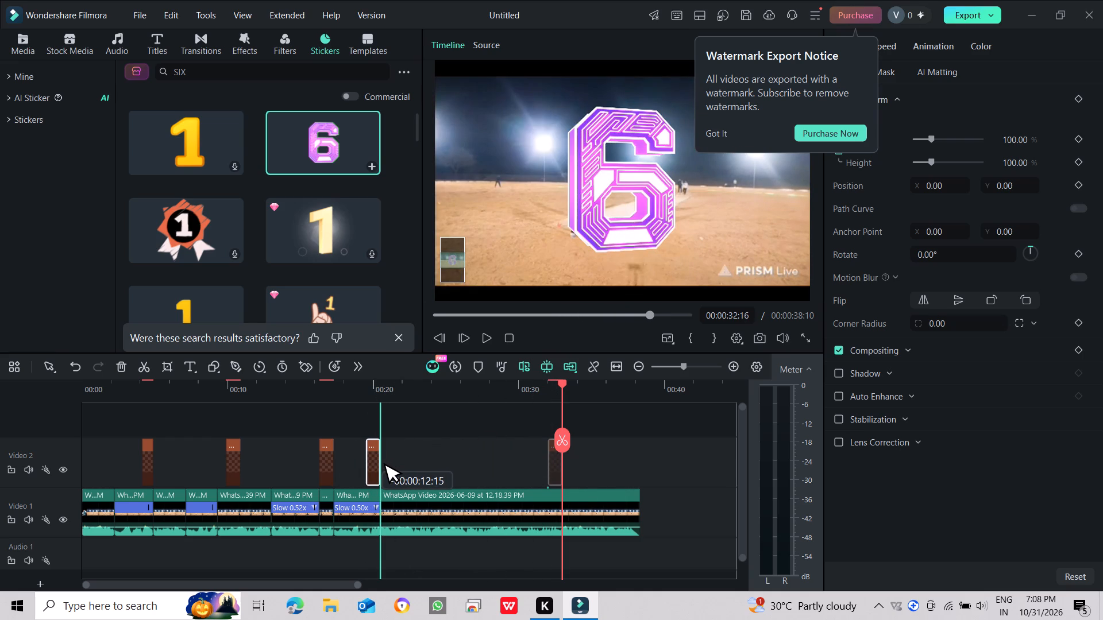
pyautogui.moveTo(374, 456); pyautogui.dragTo(381, 452)
# Play the edit back from about 00:00:18:16 to check the timing of the fourth 6 sticker against the shot.
pyautogui.click(485, 336)
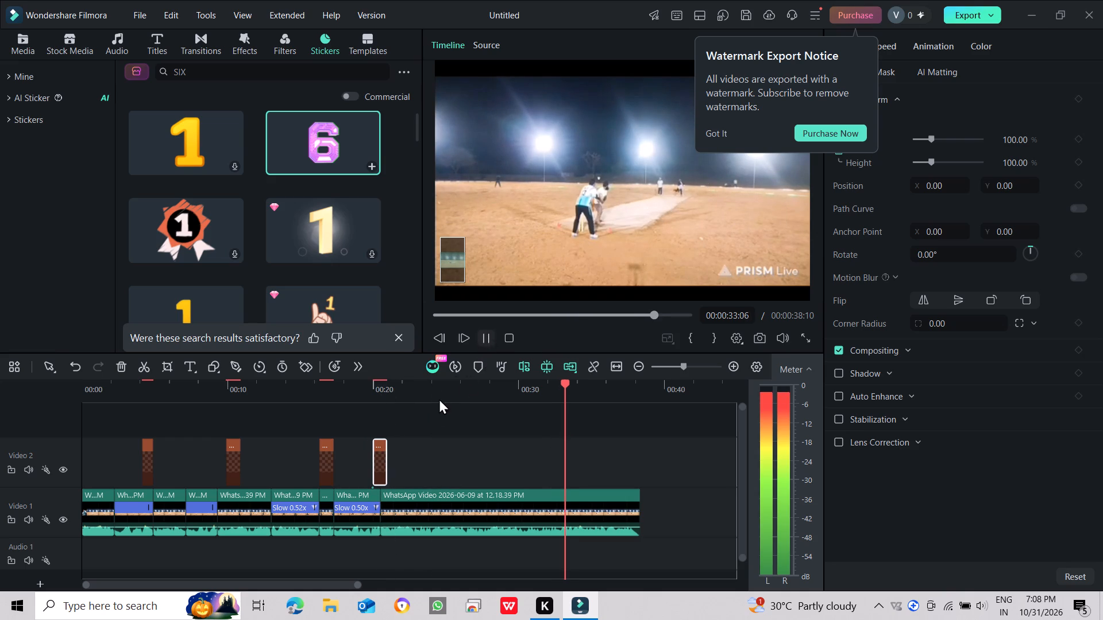
pyautogui.moveTo(588, 379); pyautogui.dragTo(365, 382)
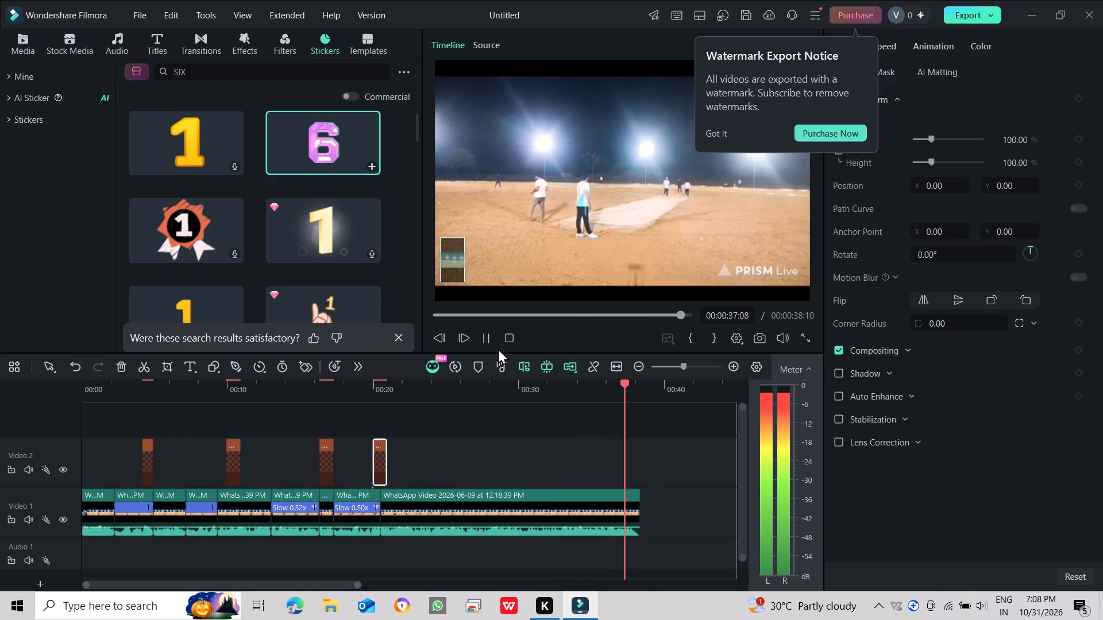
pyautogui.click(488, 336)
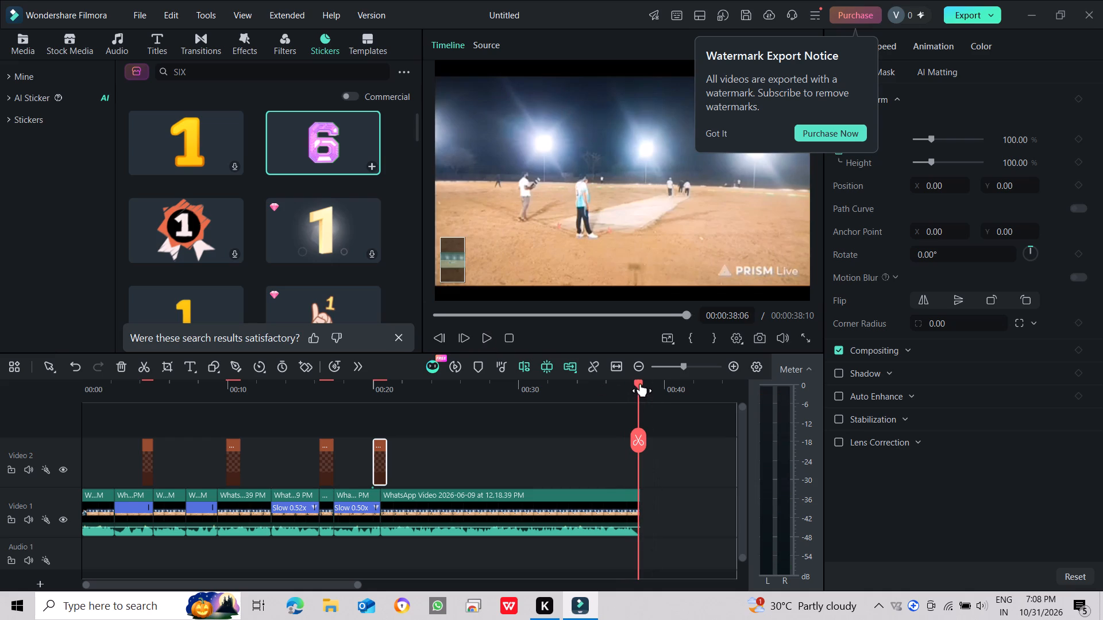
pyautogui.moveTo(641, 383); pyautogui.dragTo(361, 393)
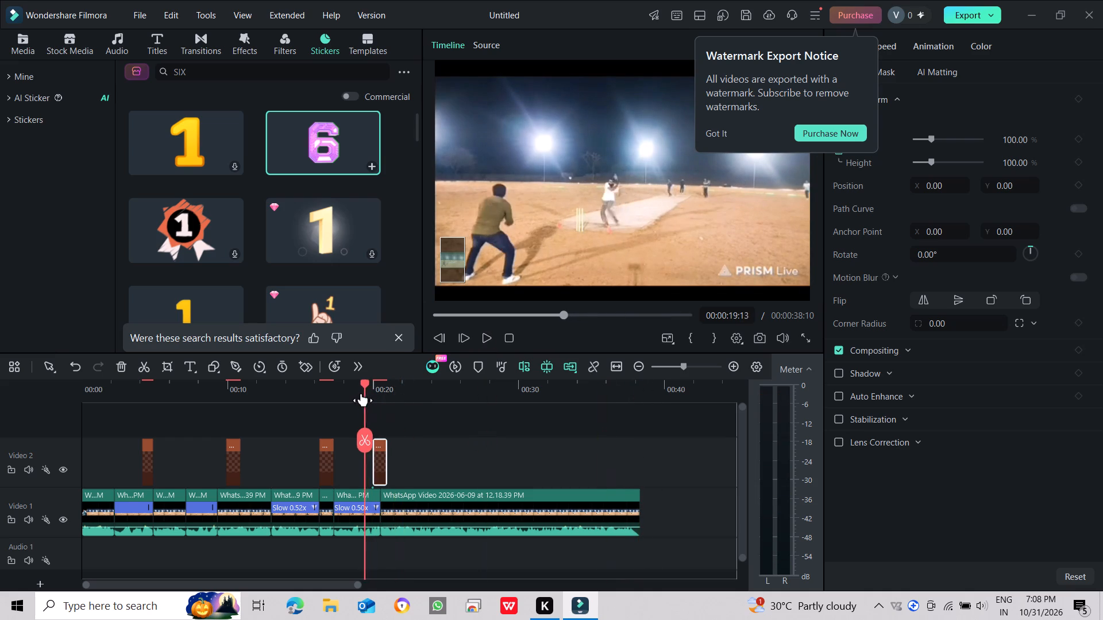
pyautogui.moveTo(361, 393); pyautogui.dragTo(352, 393)
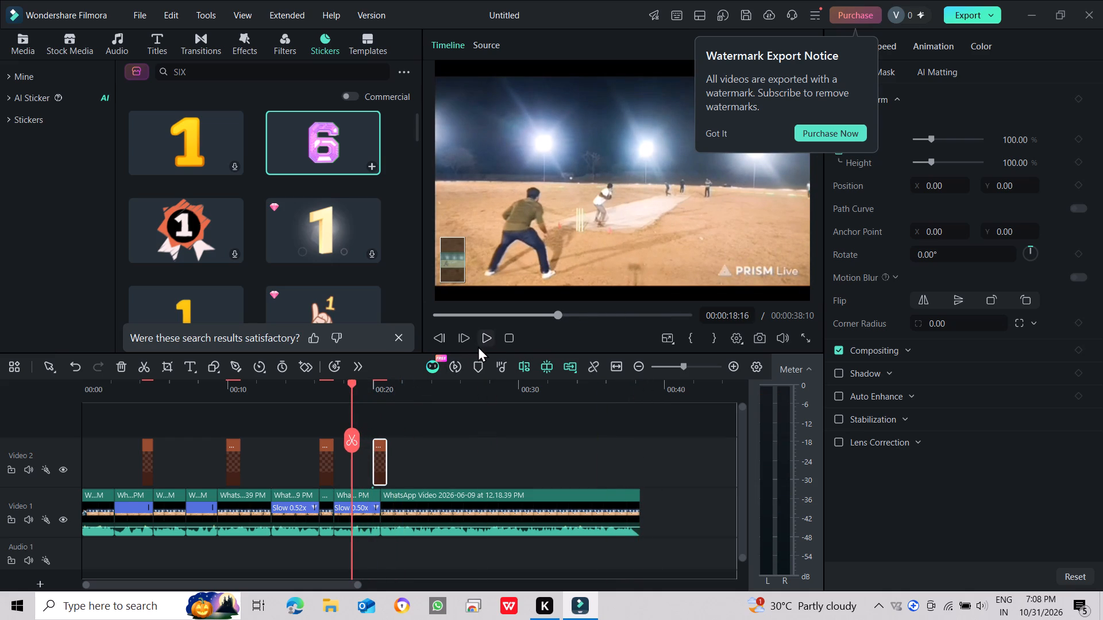
pyautogui.click(478, 346)
pyautogui.click(489, 338)
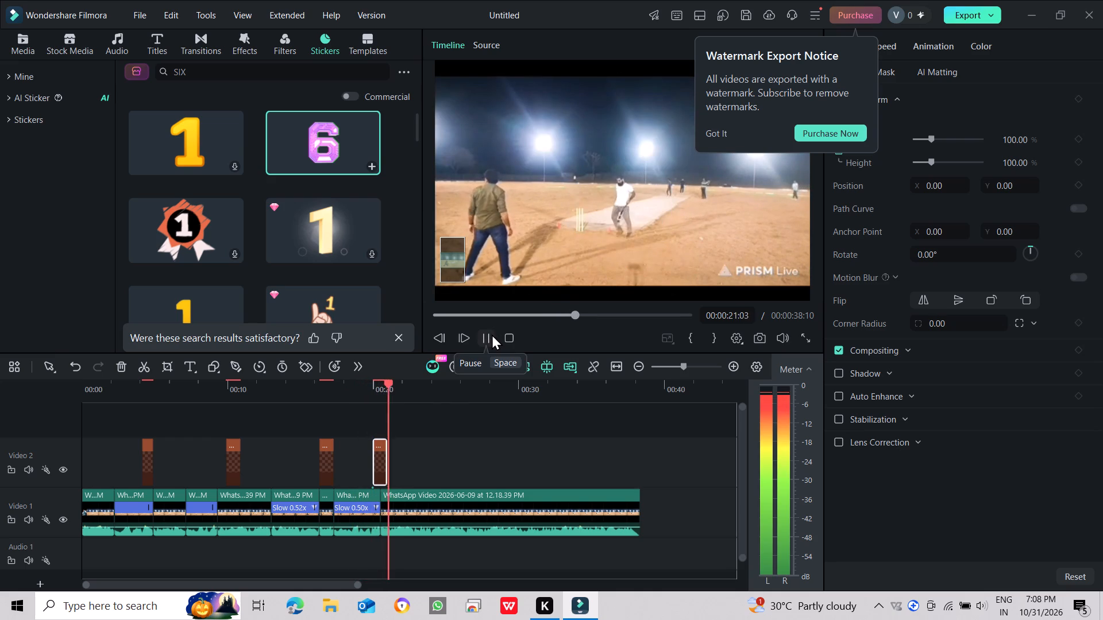
pyautogui.click(376, 466)
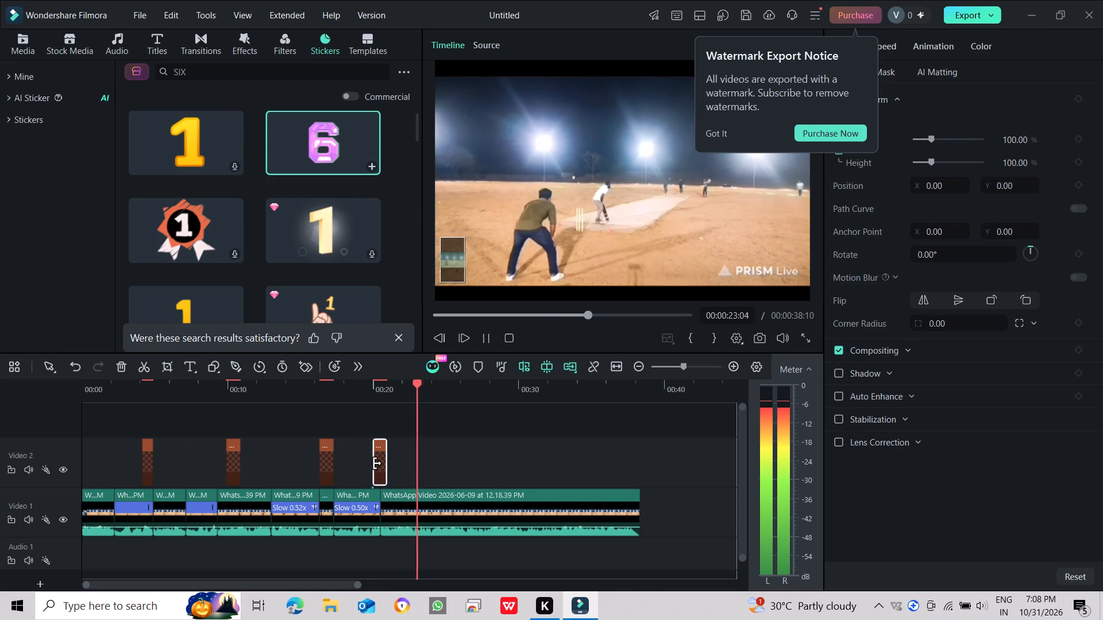
pyautogui.click(380, 464)
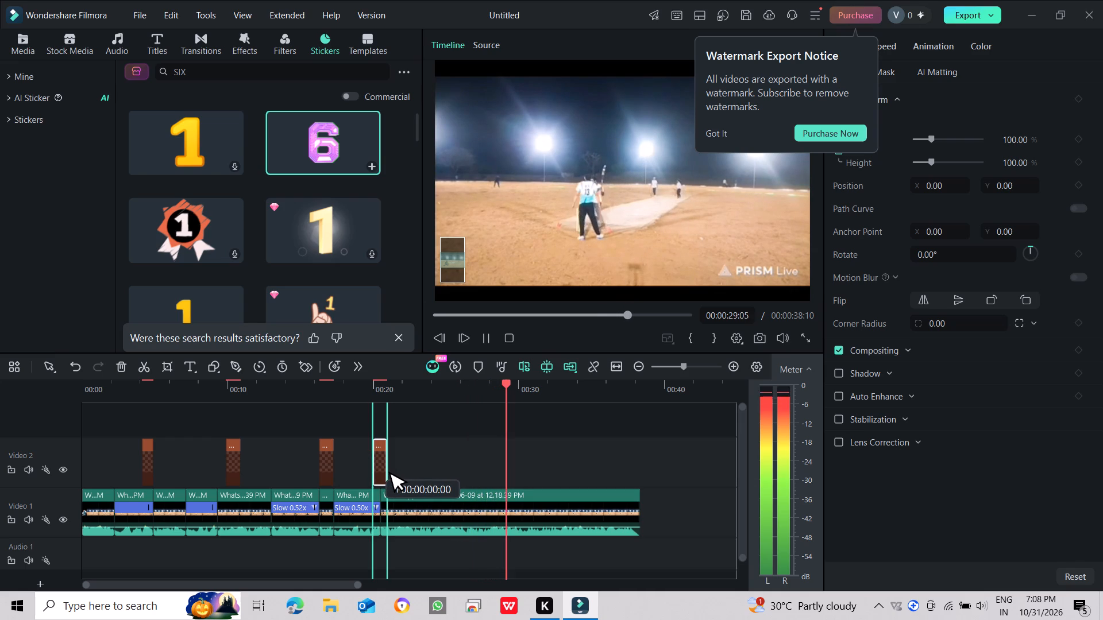
pyautogui.click(489, 335)
pyautogui.click(496, 323)
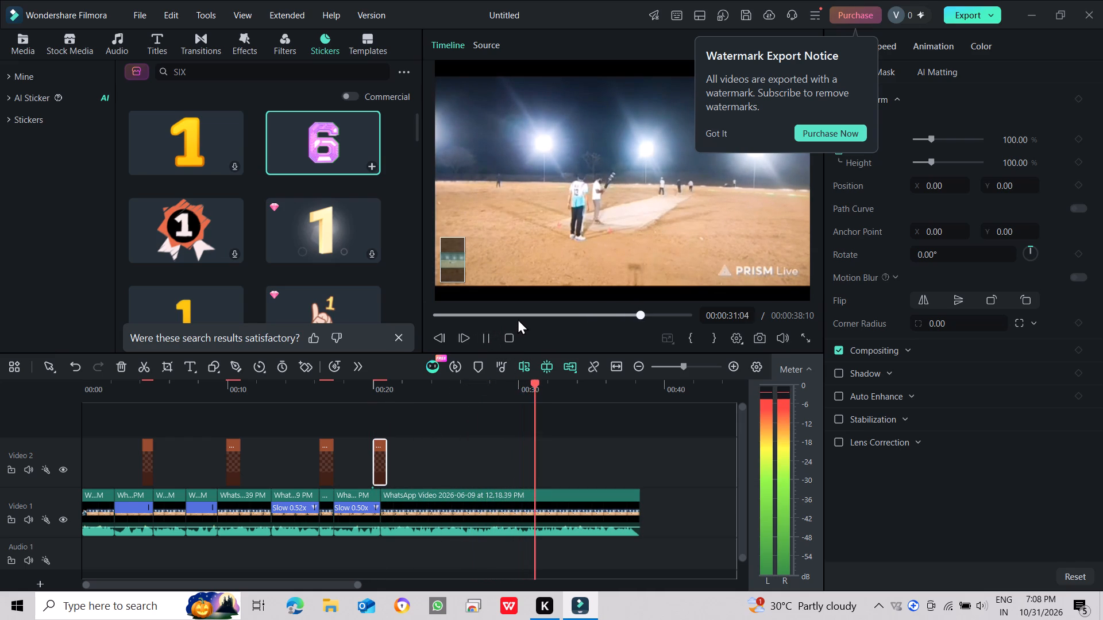
pyautogui.click(518, 317)
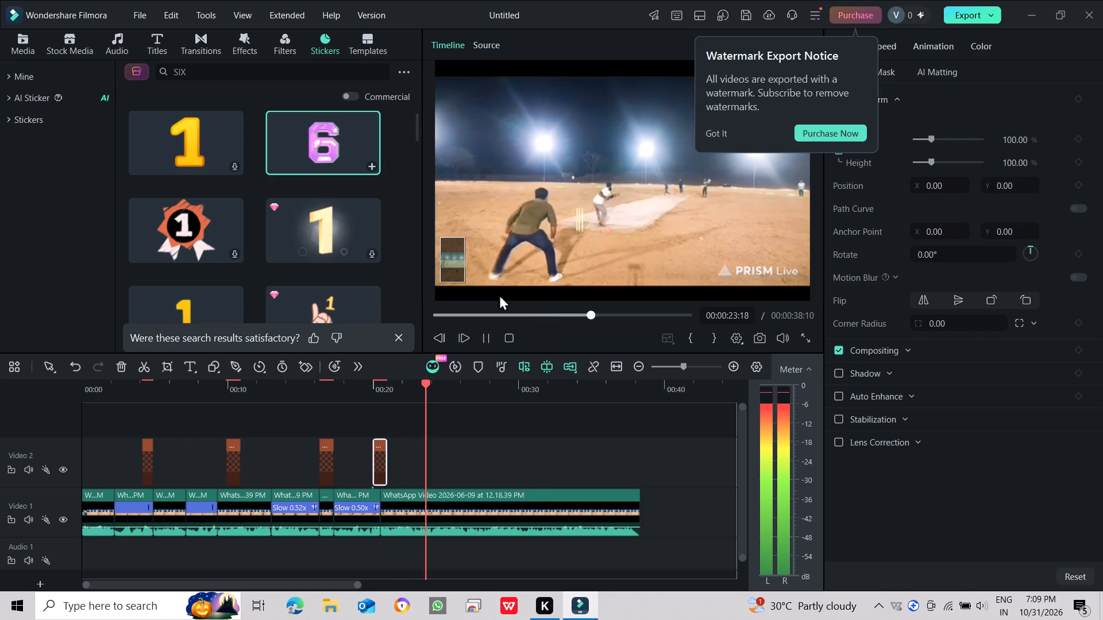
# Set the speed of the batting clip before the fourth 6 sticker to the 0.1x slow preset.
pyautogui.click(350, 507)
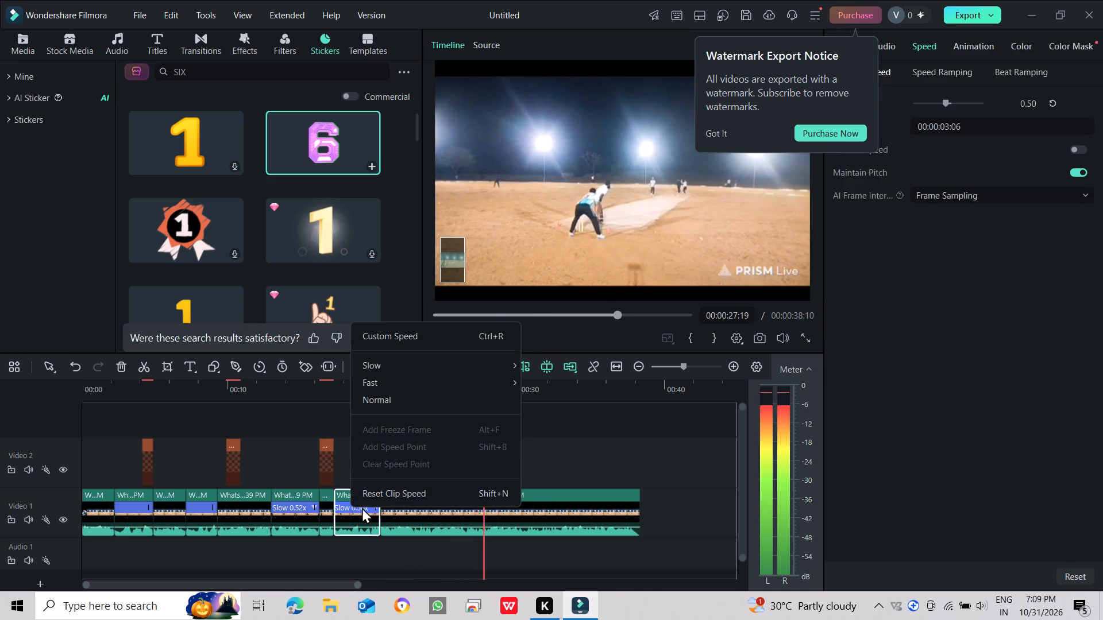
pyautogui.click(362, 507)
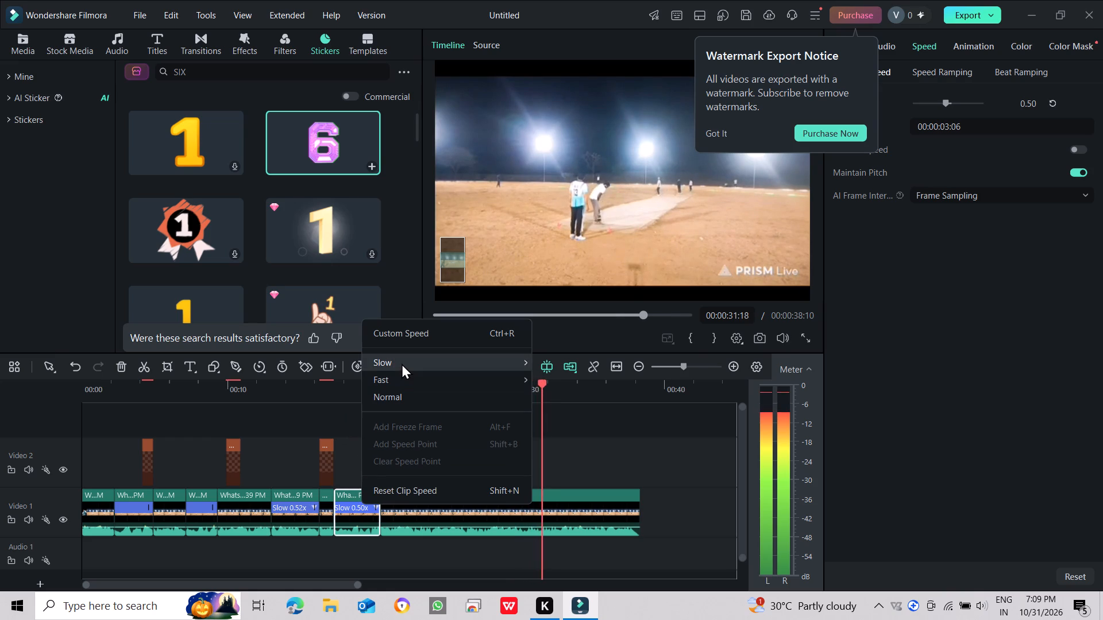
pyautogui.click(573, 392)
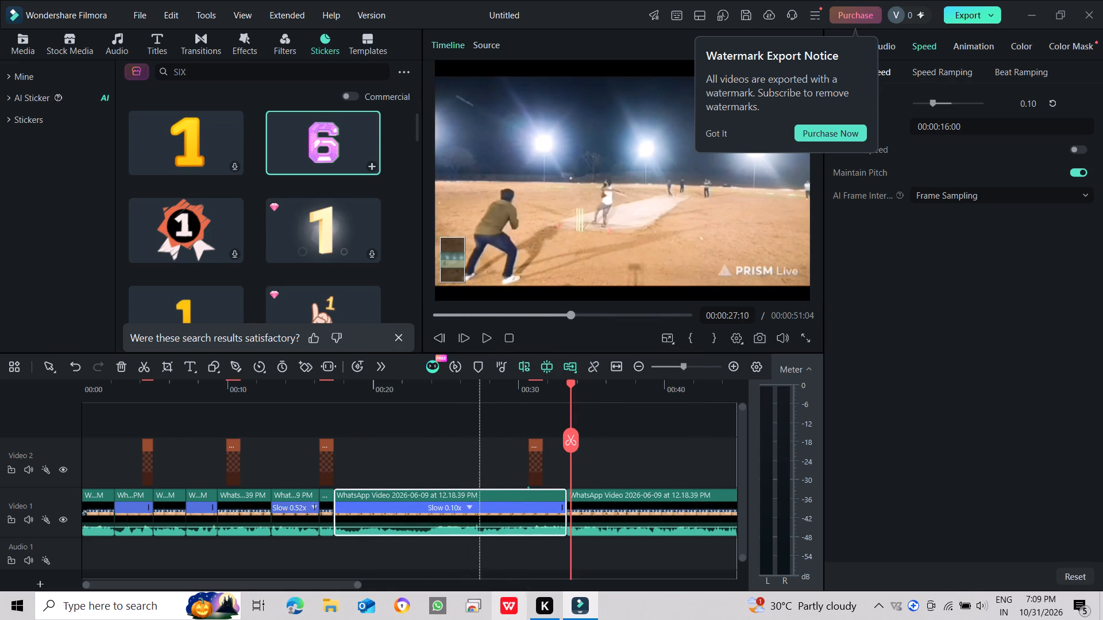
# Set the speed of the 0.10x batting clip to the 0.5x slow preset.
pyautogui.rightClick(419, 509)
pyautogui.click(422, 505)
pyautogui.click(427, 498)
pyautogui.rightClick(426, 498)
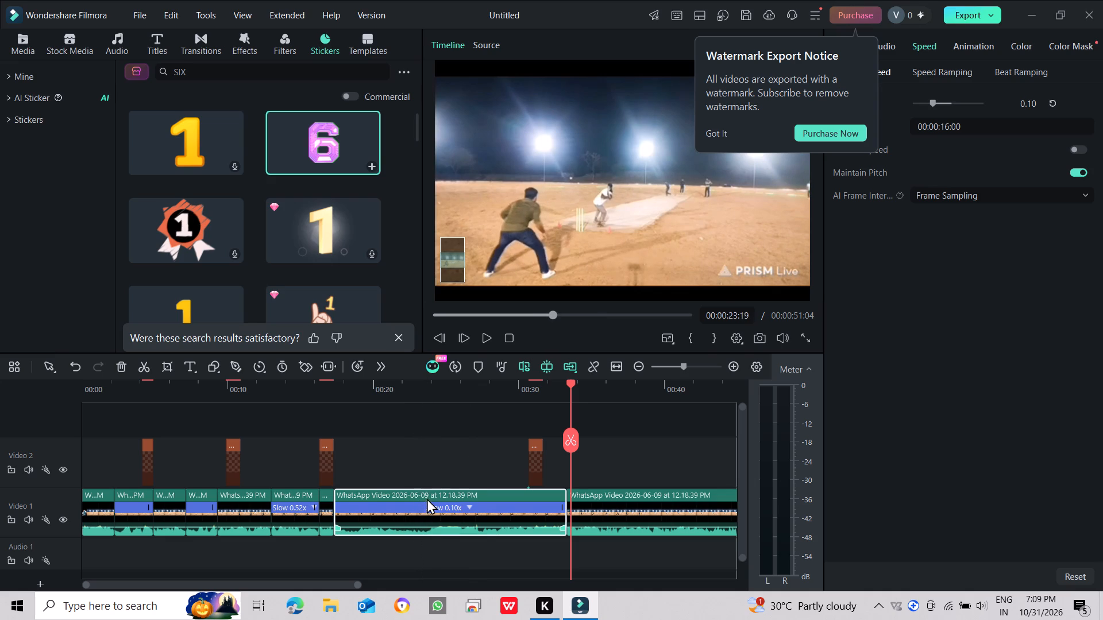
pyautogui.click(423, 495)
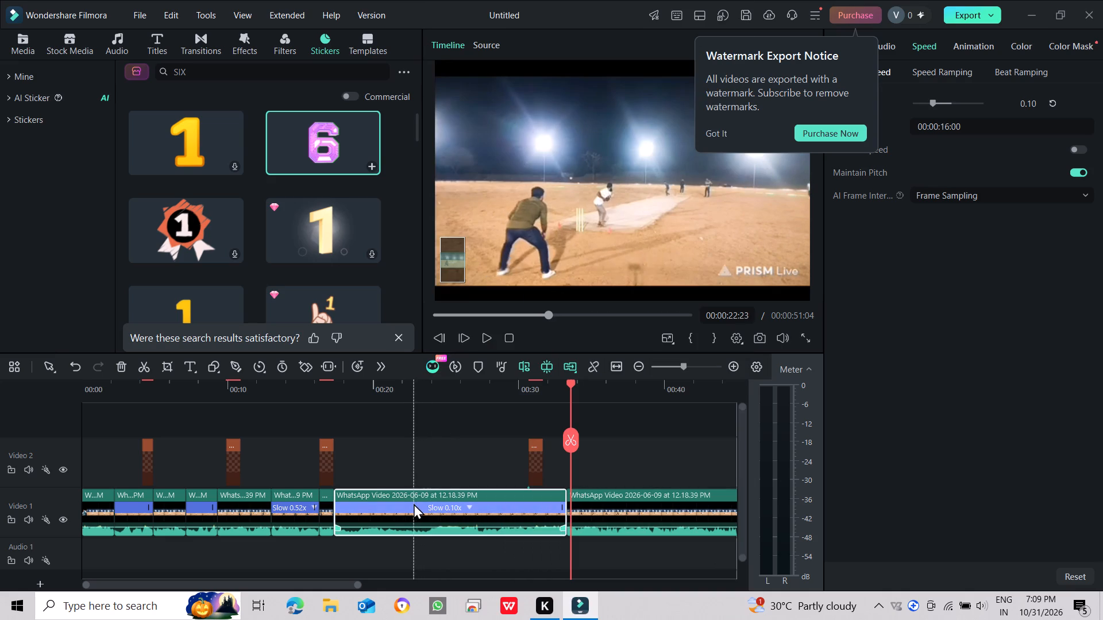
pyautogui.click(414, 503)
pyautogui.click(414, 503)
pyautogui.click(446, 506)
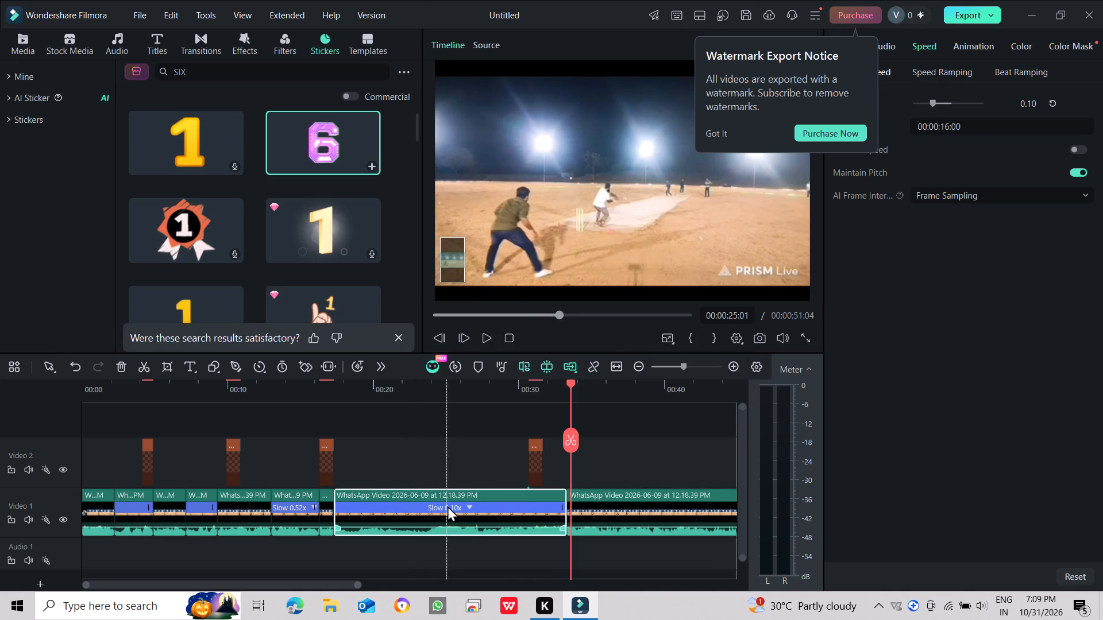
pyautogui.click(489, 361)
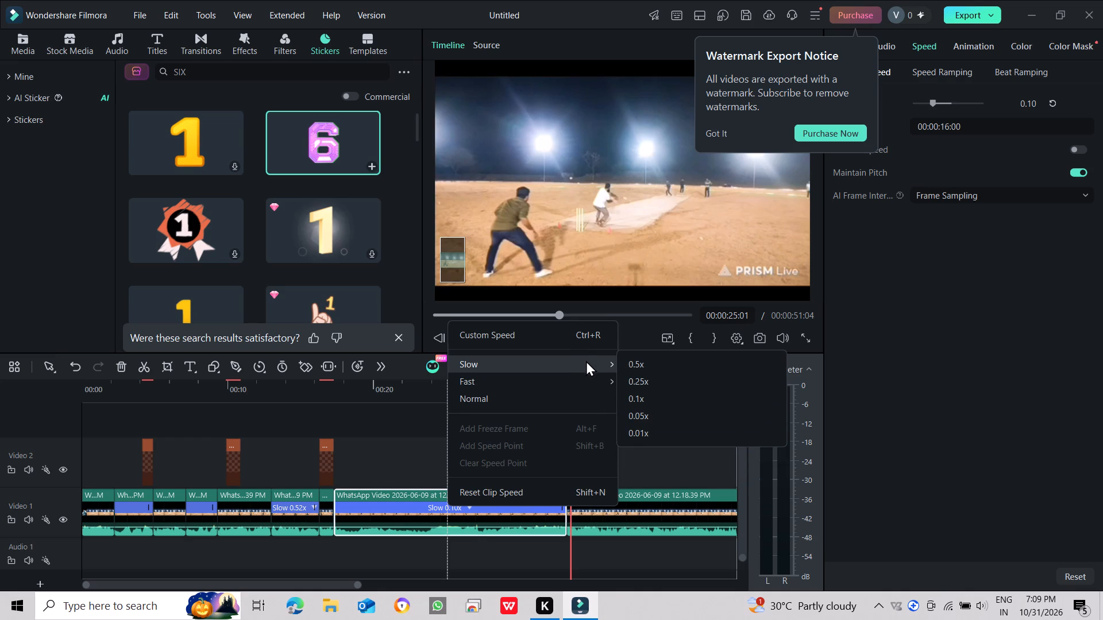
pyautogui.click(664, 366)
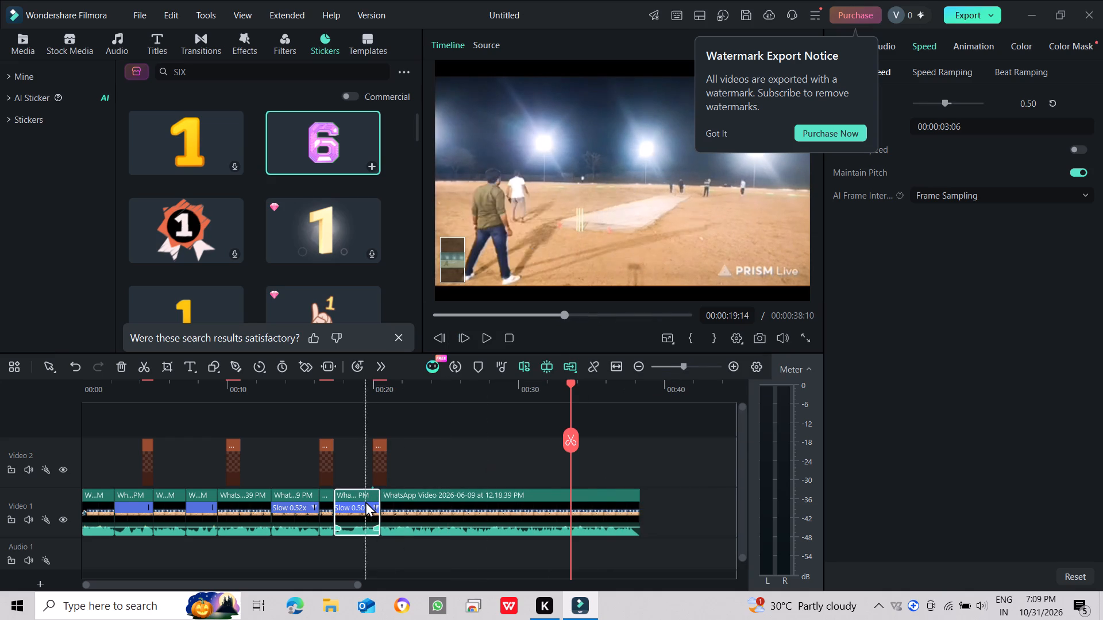
# Set the speed of the batting clip before the fourth 6 sticker to Normal, 1.00.
pyautogui.click(365, 501)
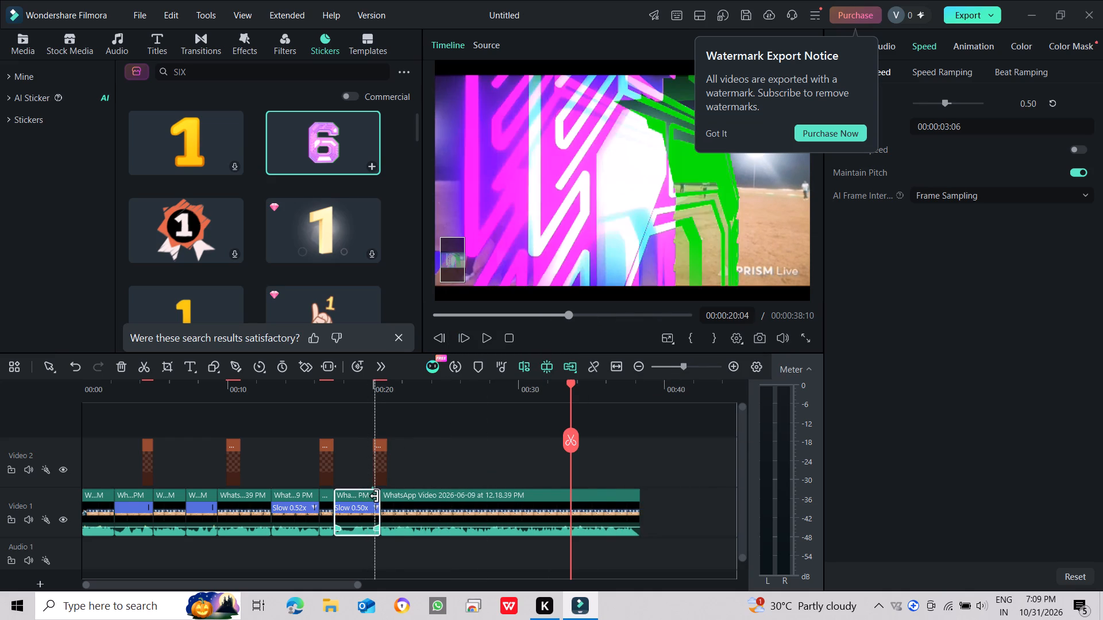
pyautogui.click(368, 508)
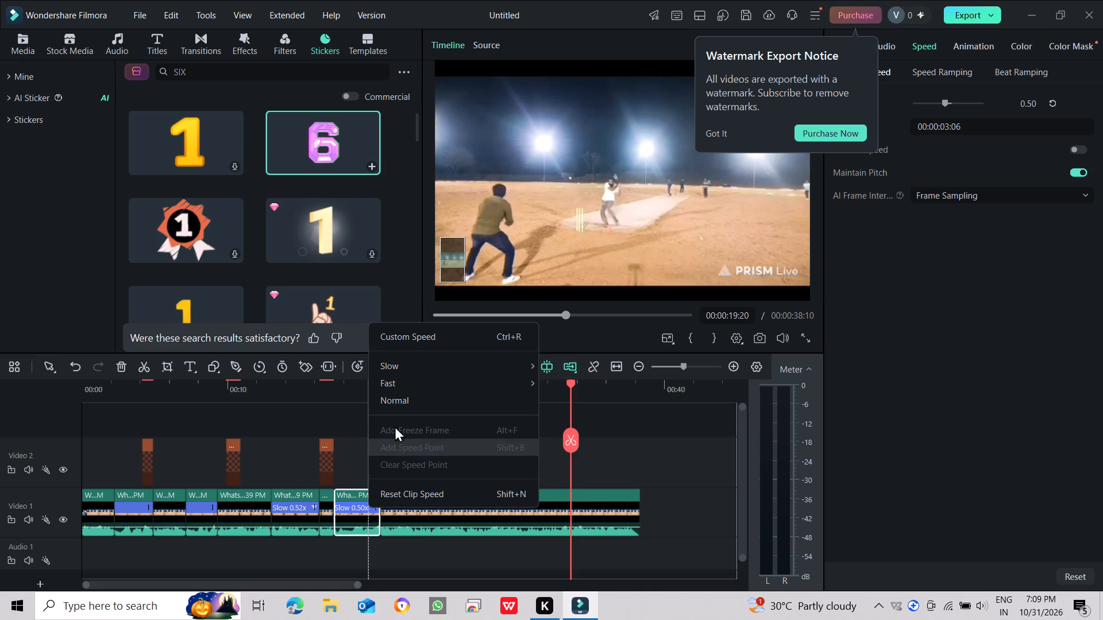
pyautogui.click(417, 399)
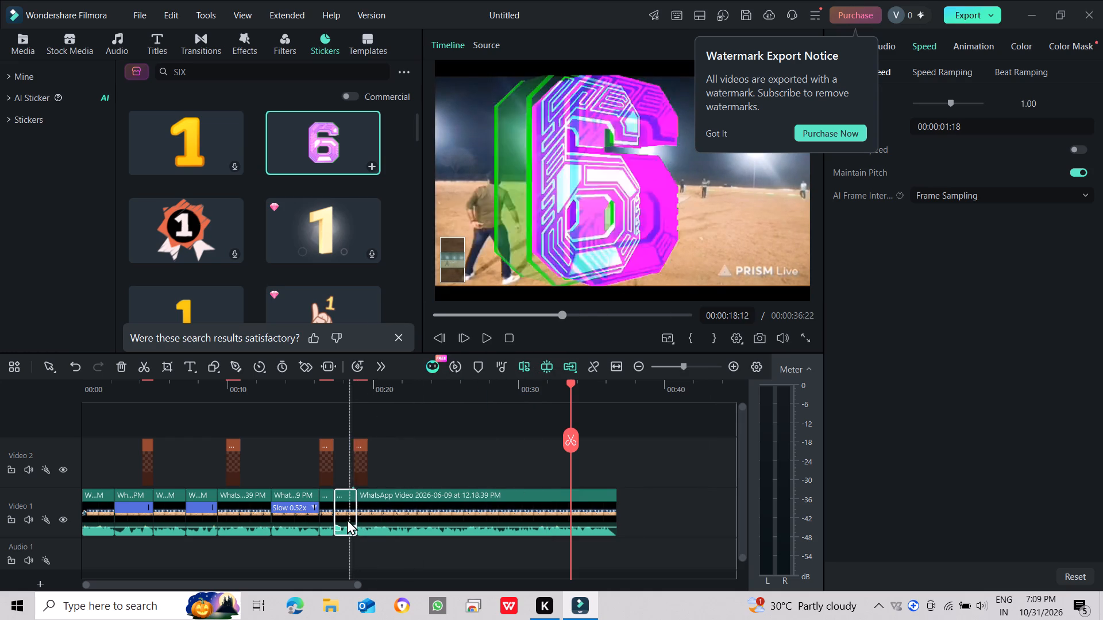
# Play the edit back from about 00:00:07:14 to review the batting clips and 6 stickers.
pyautogui.click(347, 519)
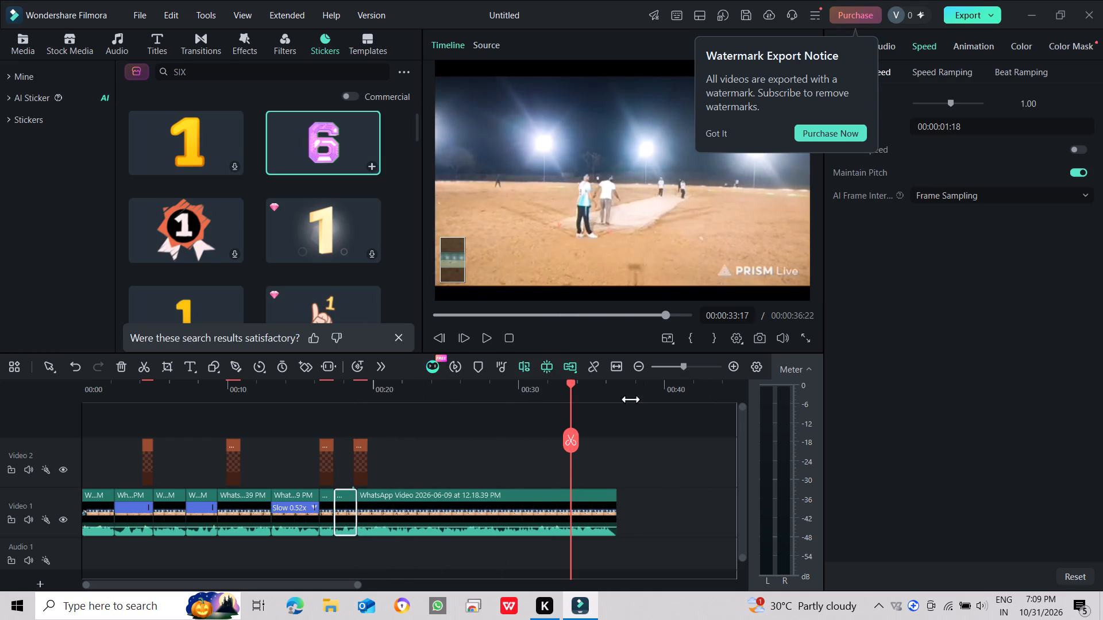
pyautogui.click(491, 315)
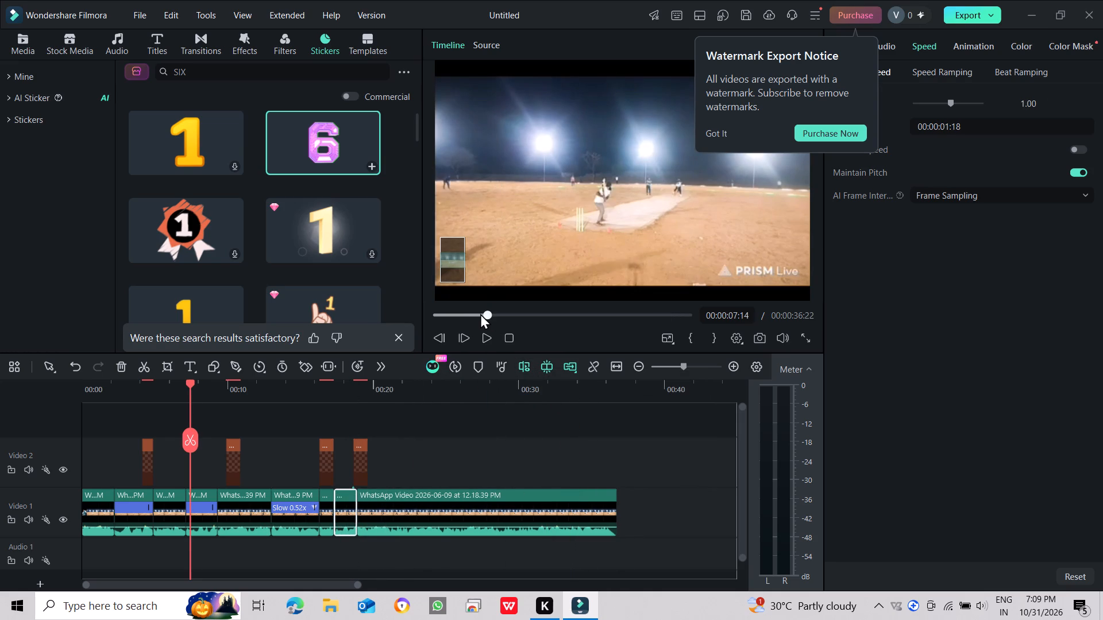
pyautogui.click(487, 342)
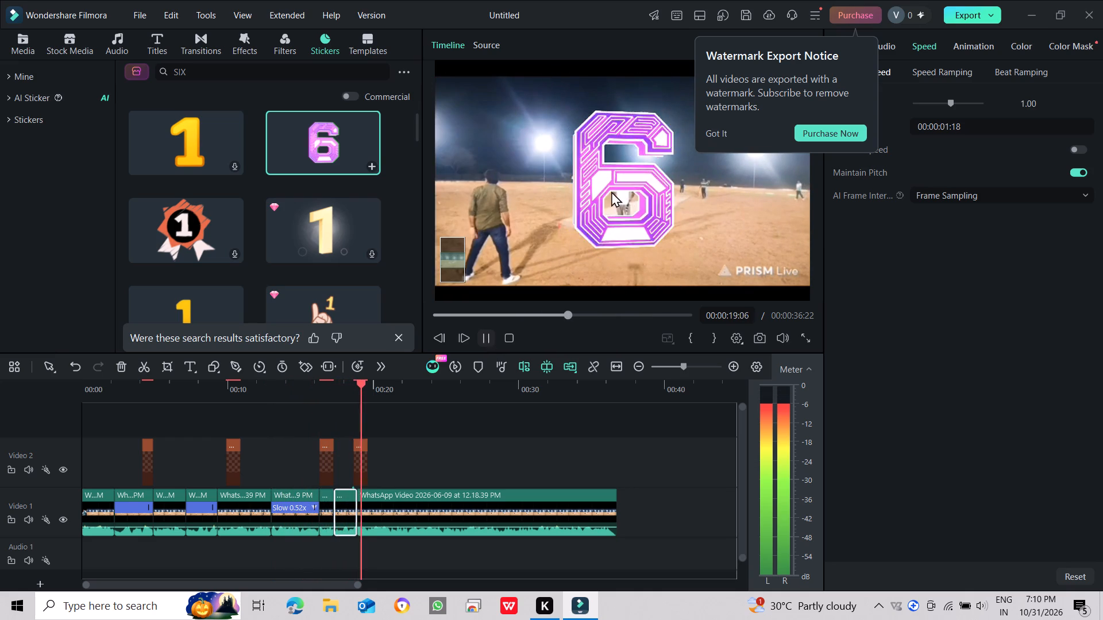
# Set the speed of the batting clip before the fourth 6 sticker to the 0.5x slow preset.
pyautogui.click(351, 501)
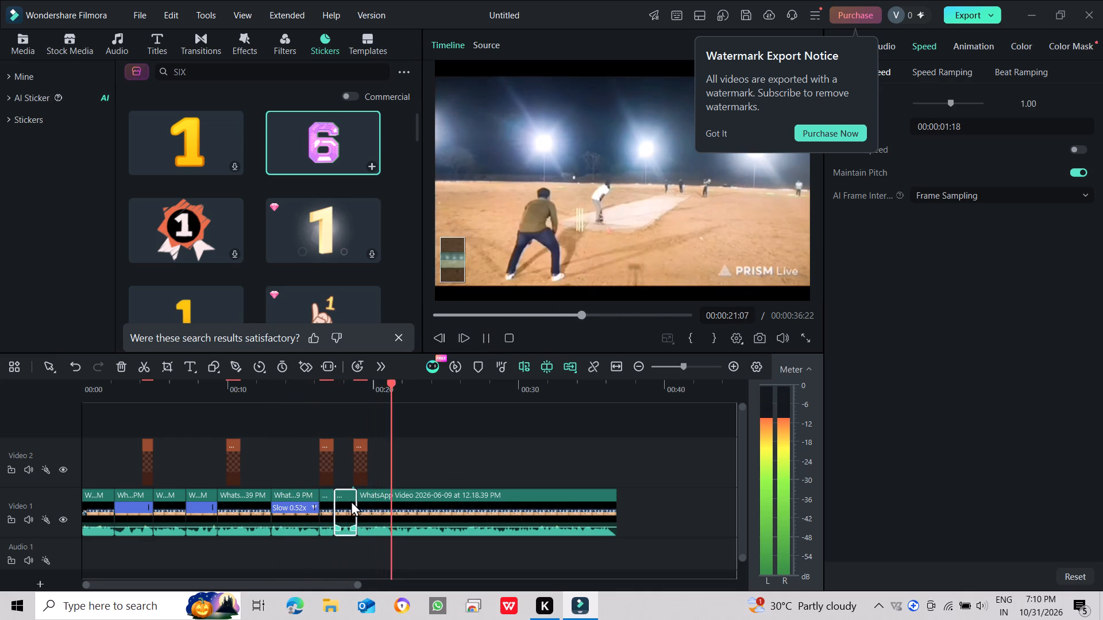
pyautogui.rightClick(348, 501)
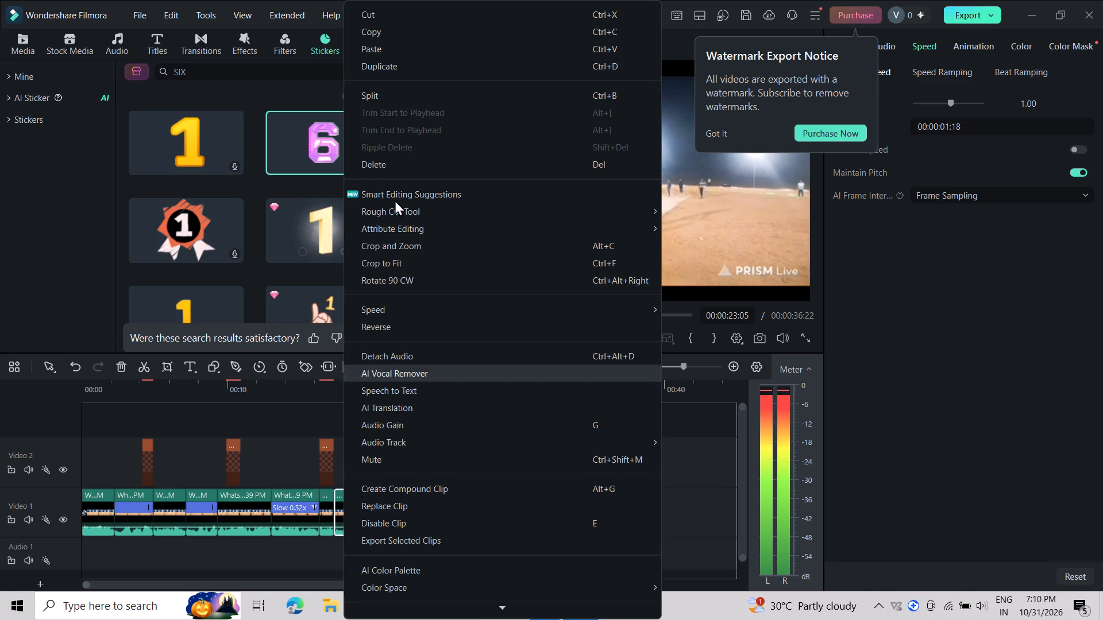
pyautogui.click(407, 306)
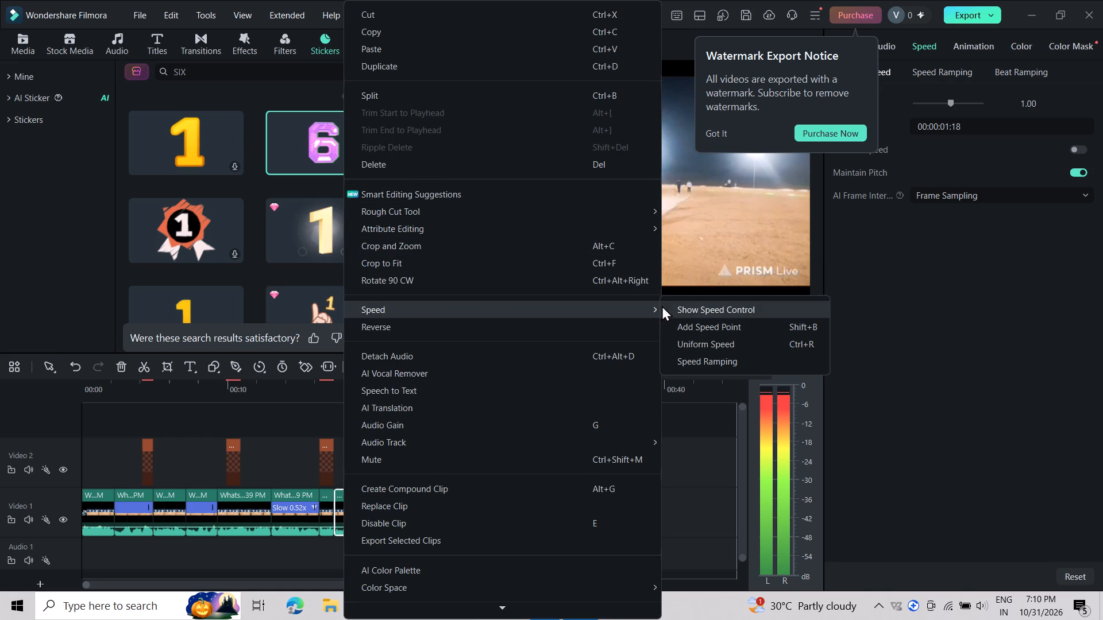
pyautogui.click(673, 309)
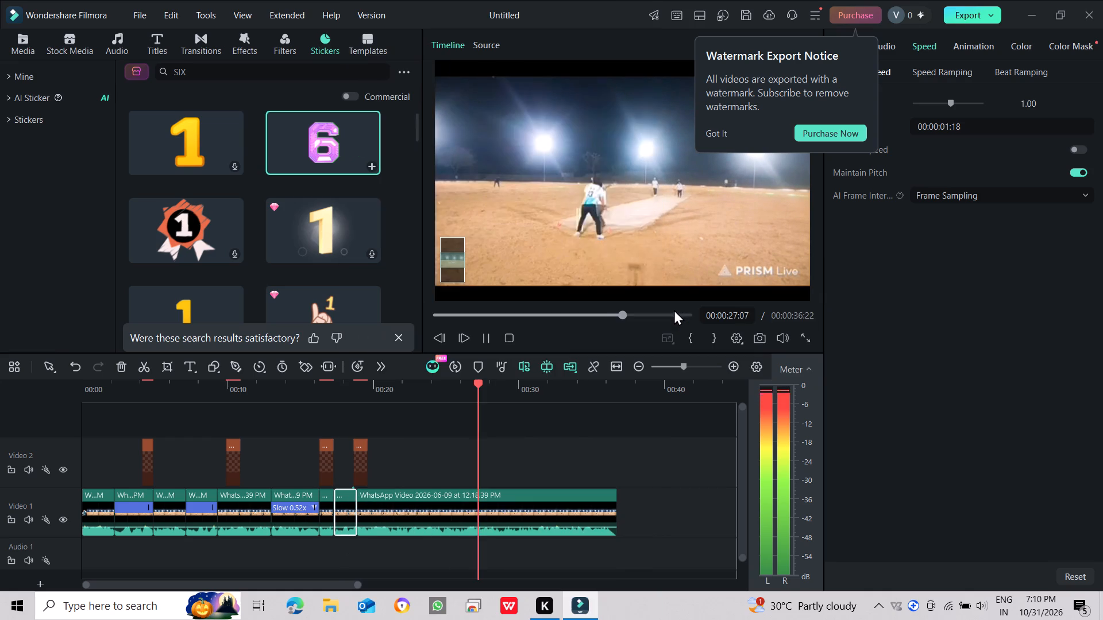
pyautogui.click(352, 513)
pyautogui.rightClick(350, 511)
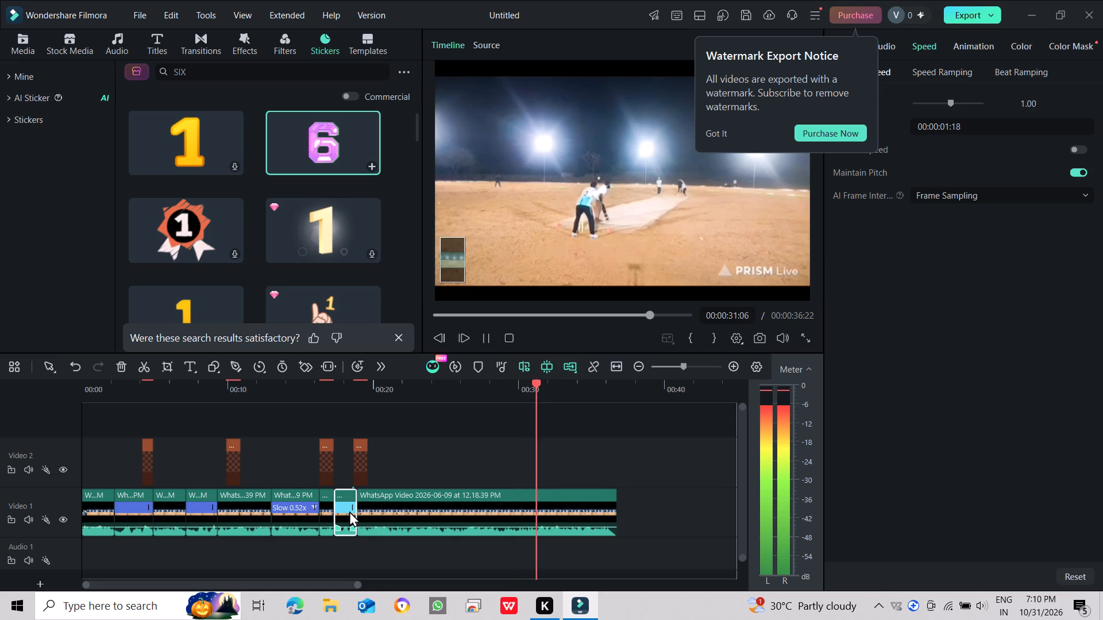
pyautogui.rightClick(352, 507)
pyautogui.rightClick(352, 507)
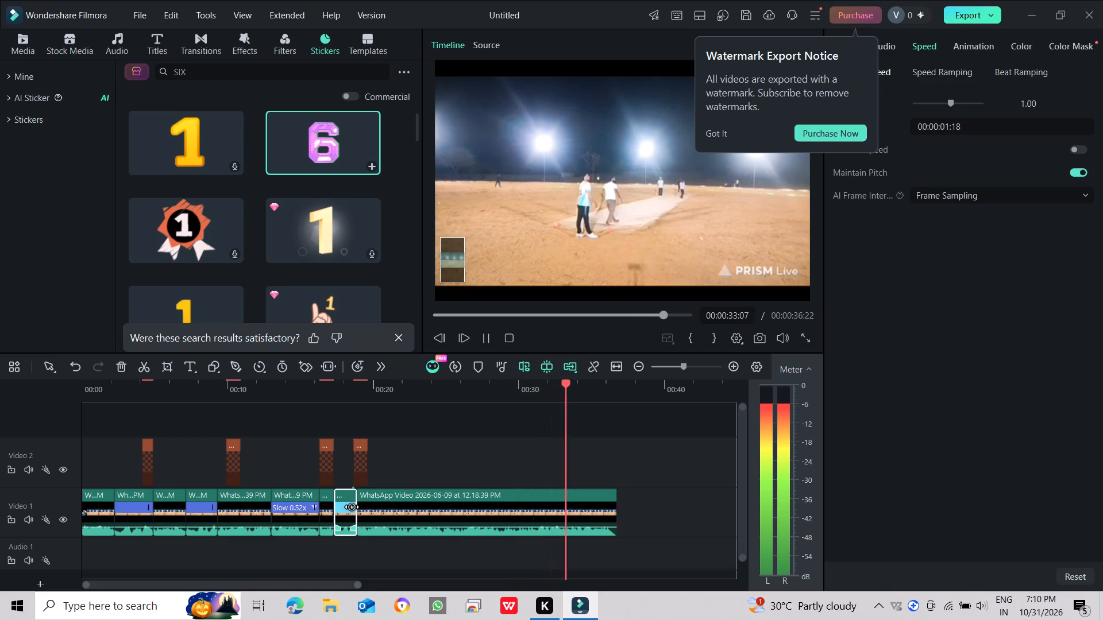
pyautogui.rightClick(349, 506)
pyautogui.rightClick(348, 506)
pyautogui.rightClick(348, 506)
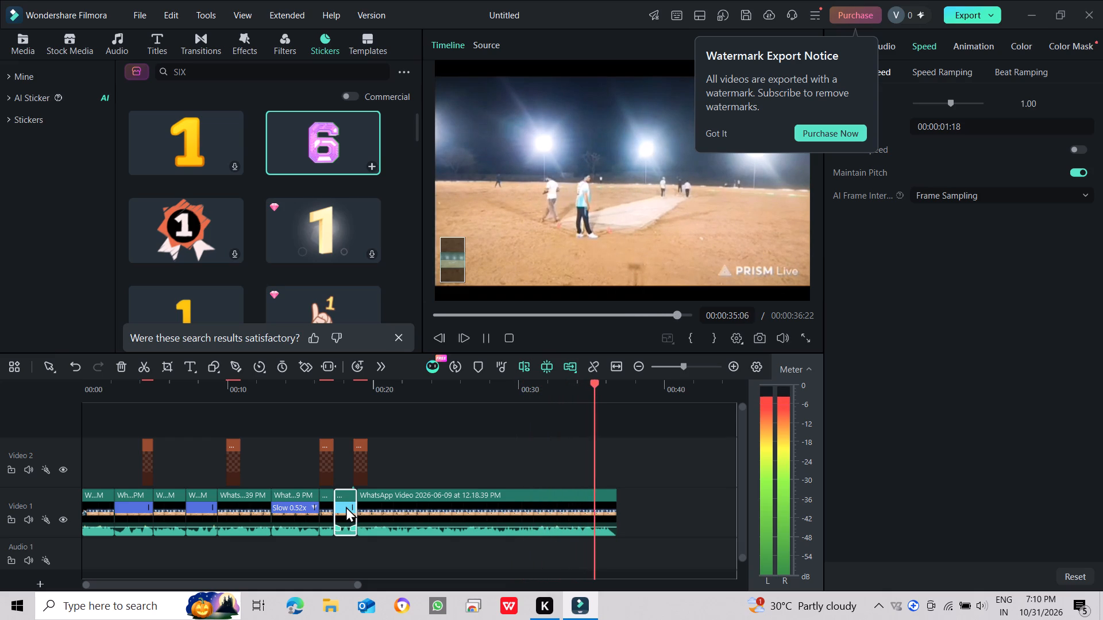
pyautogui.click(346, 506)
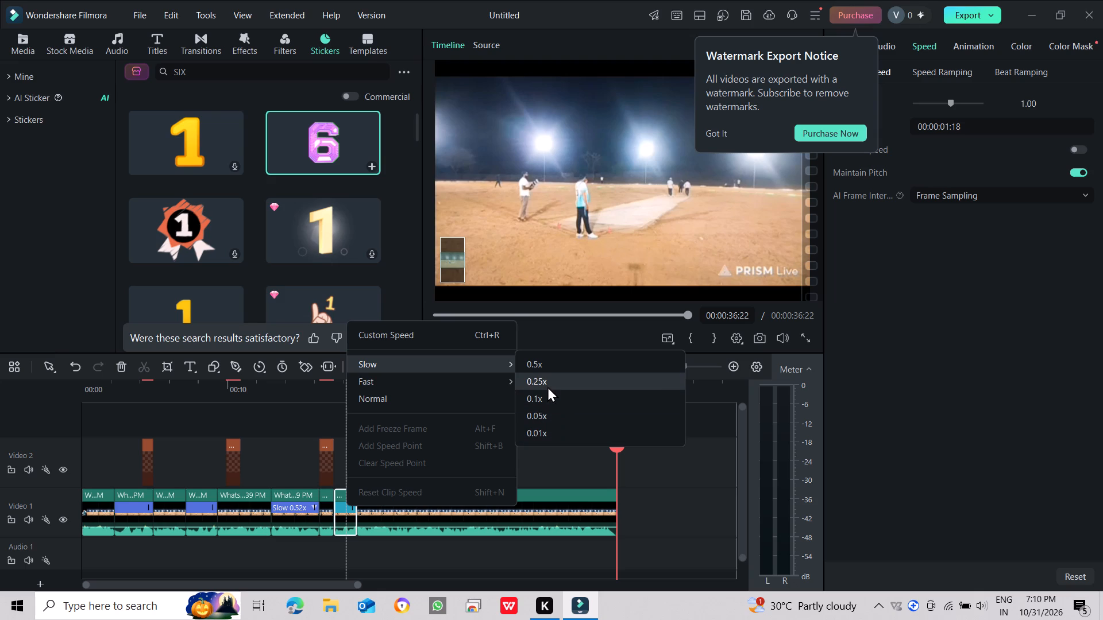
pyautogui.click(549, 371)
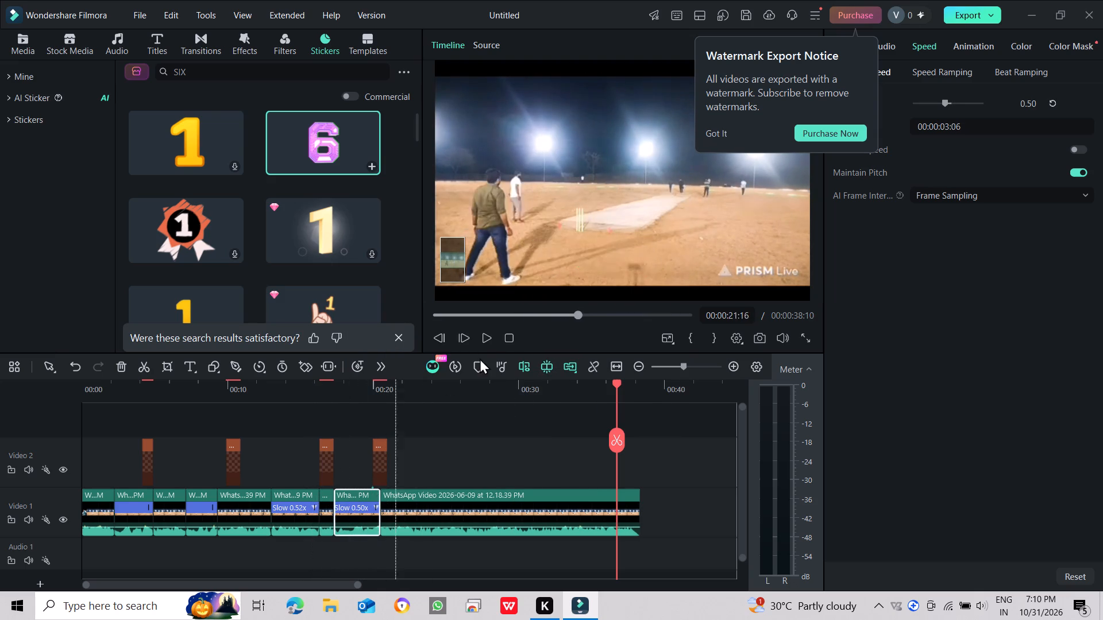
# Play the edit back through the slowed batting clip and the fourth 6 sticker to check their timing.
pyautogui.click(491, 344)
pyautogui.click(491, 323)
pyautogui.click(496, 314)
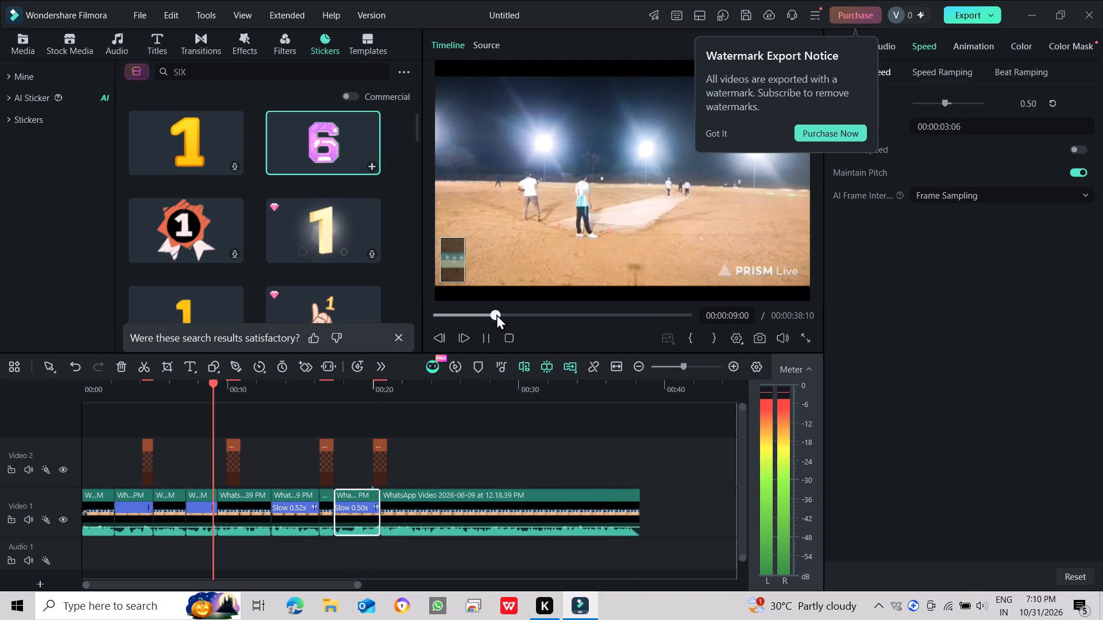
pyautogui.click(543, 313)
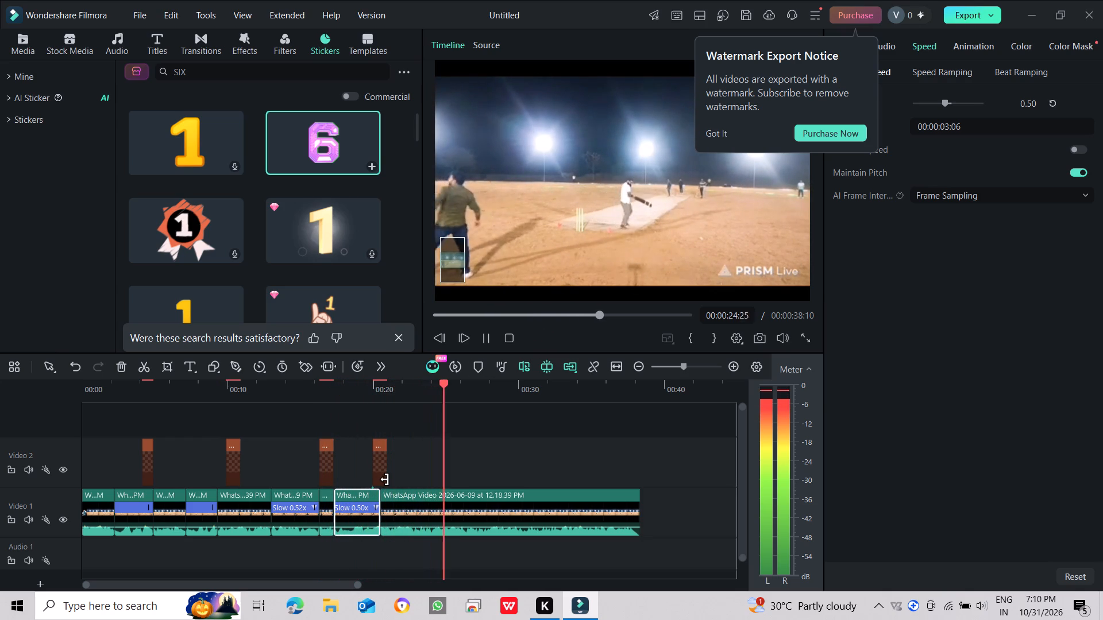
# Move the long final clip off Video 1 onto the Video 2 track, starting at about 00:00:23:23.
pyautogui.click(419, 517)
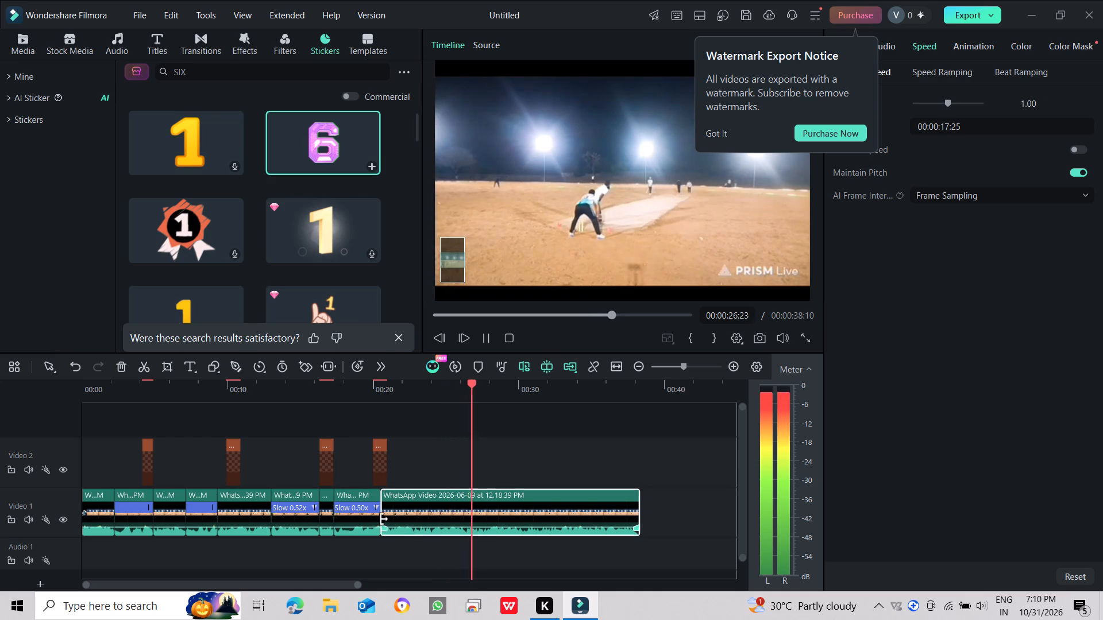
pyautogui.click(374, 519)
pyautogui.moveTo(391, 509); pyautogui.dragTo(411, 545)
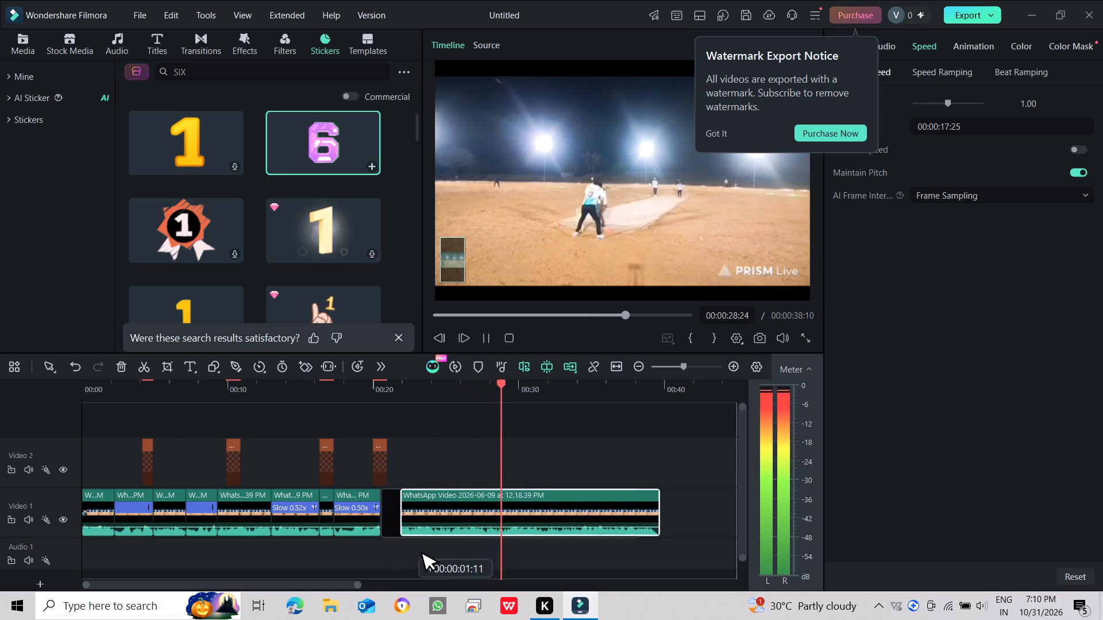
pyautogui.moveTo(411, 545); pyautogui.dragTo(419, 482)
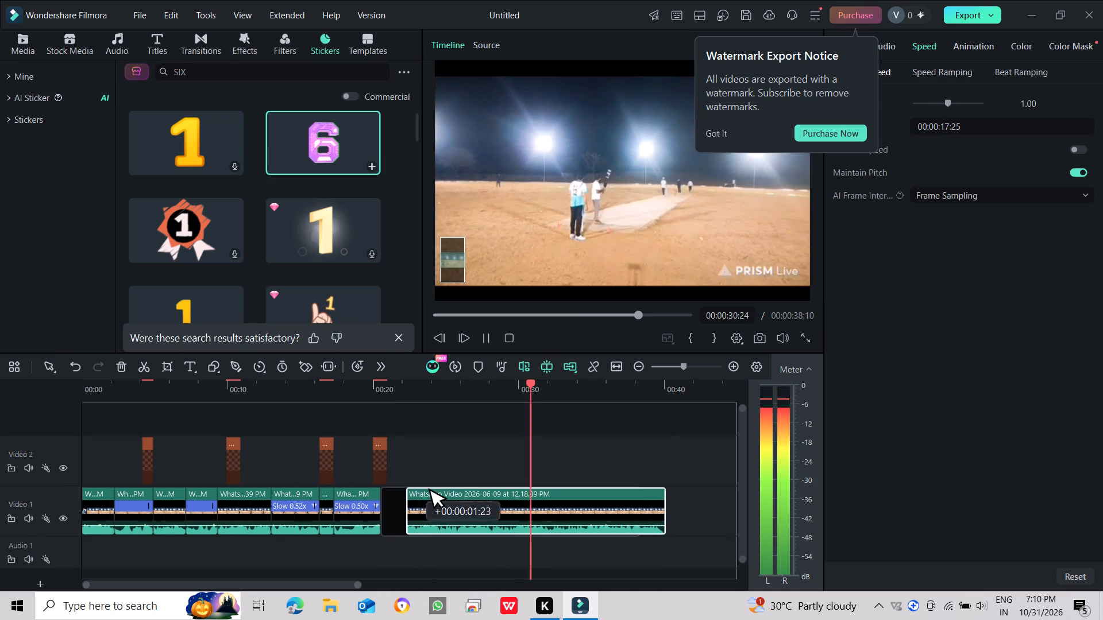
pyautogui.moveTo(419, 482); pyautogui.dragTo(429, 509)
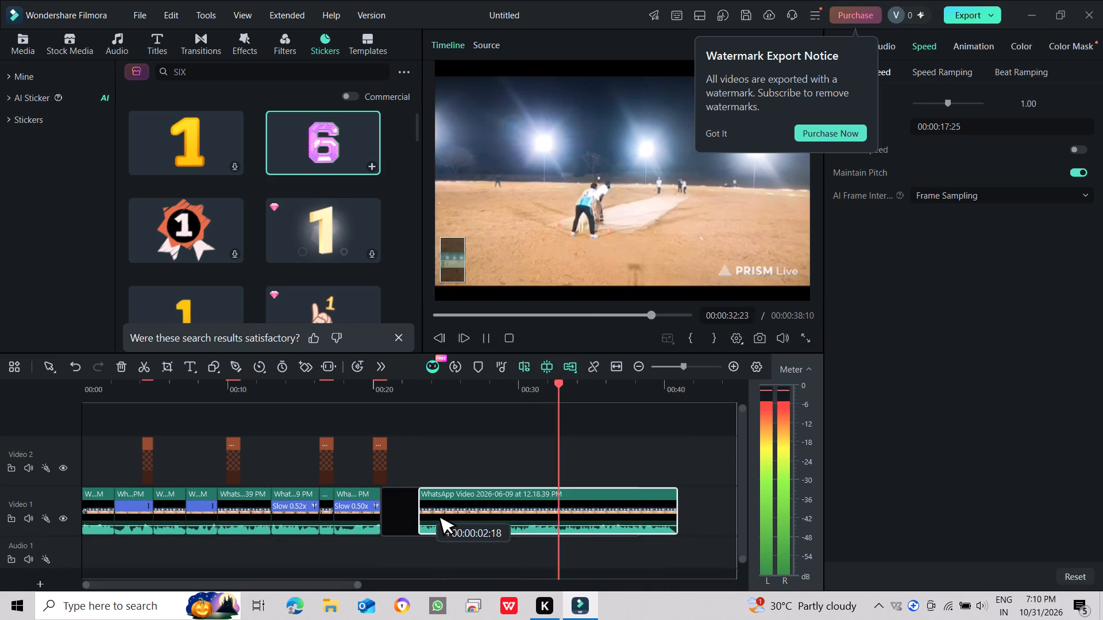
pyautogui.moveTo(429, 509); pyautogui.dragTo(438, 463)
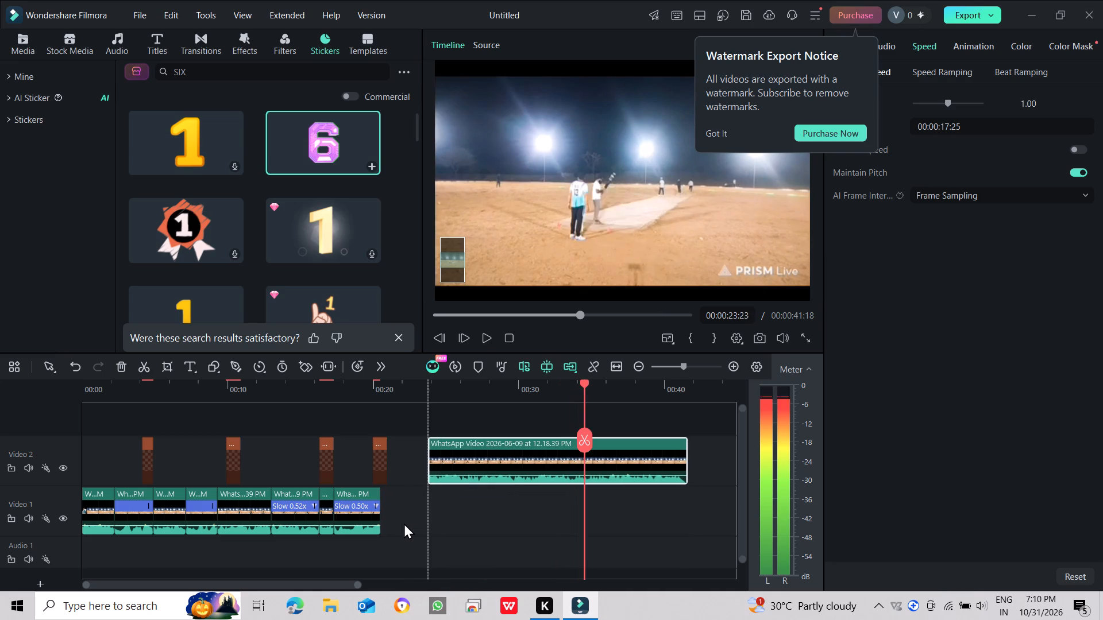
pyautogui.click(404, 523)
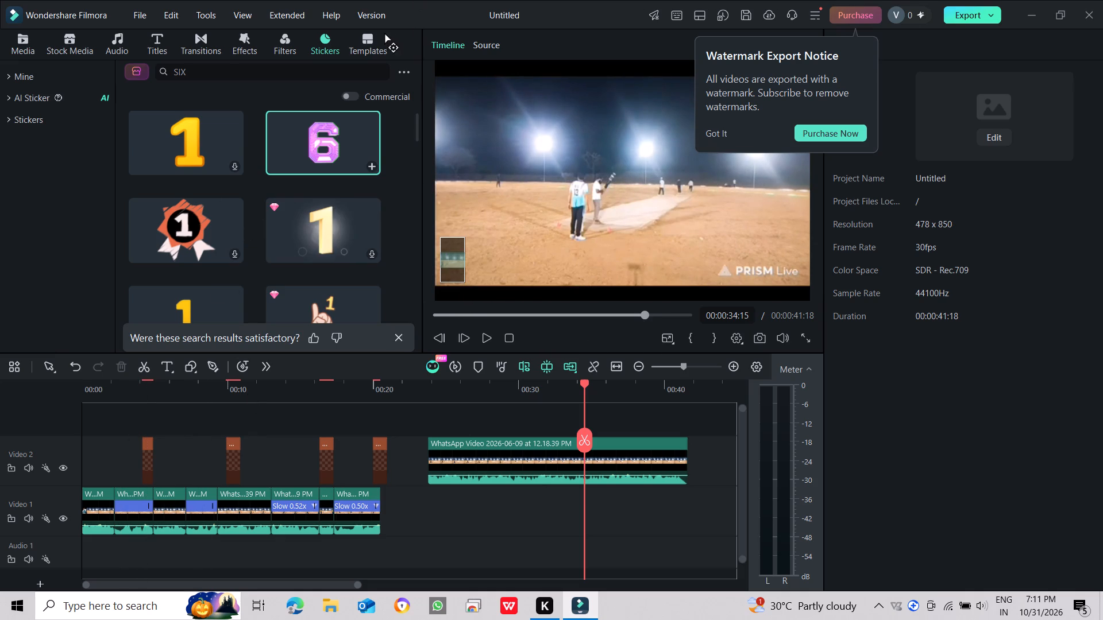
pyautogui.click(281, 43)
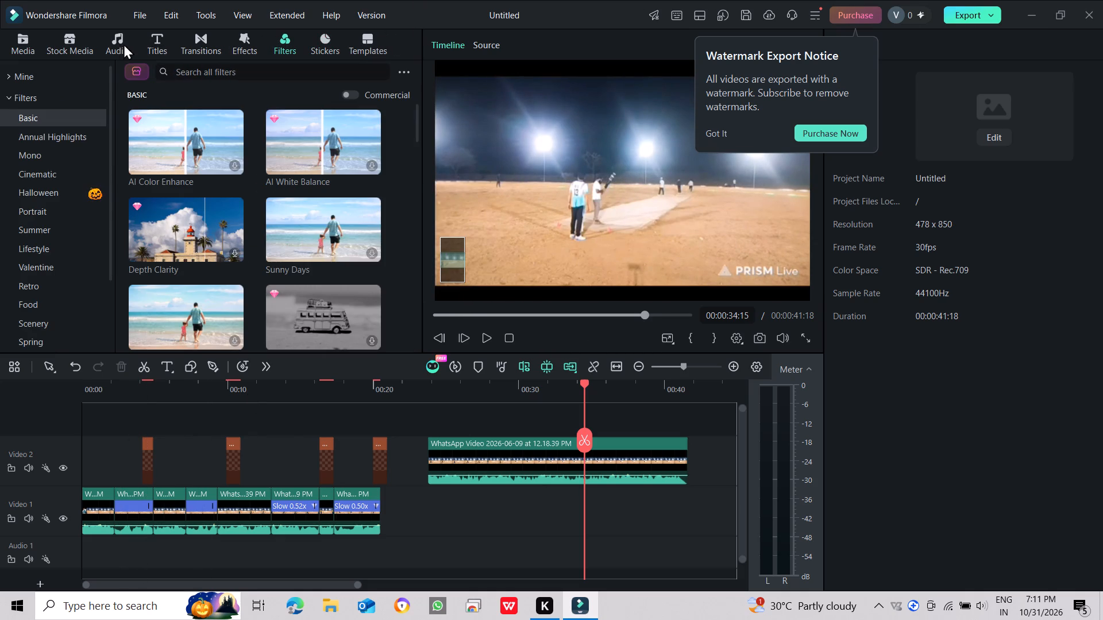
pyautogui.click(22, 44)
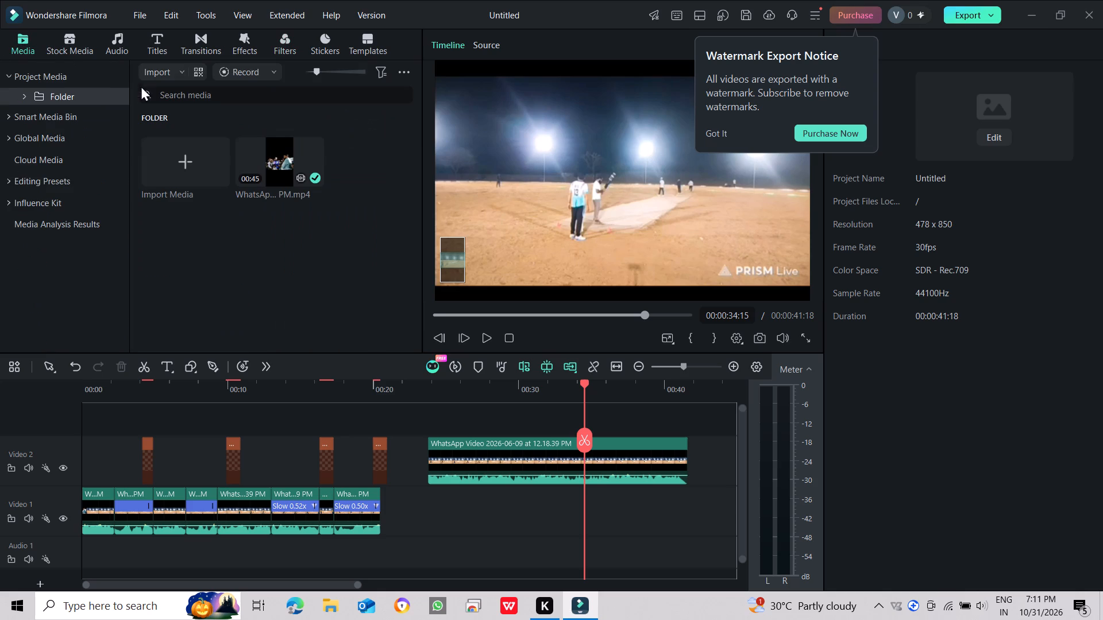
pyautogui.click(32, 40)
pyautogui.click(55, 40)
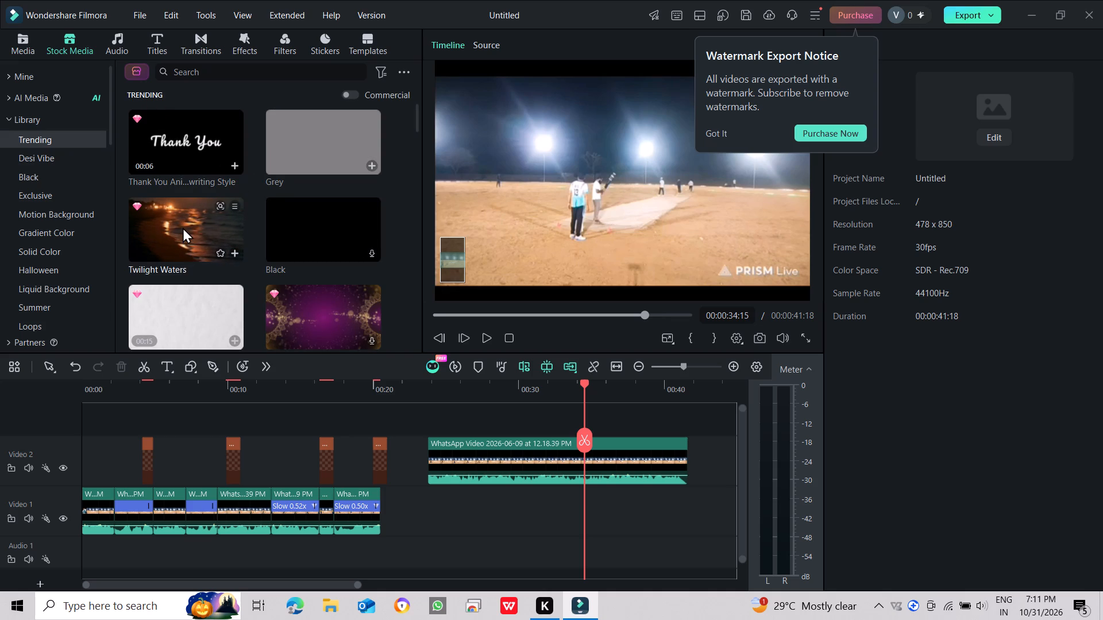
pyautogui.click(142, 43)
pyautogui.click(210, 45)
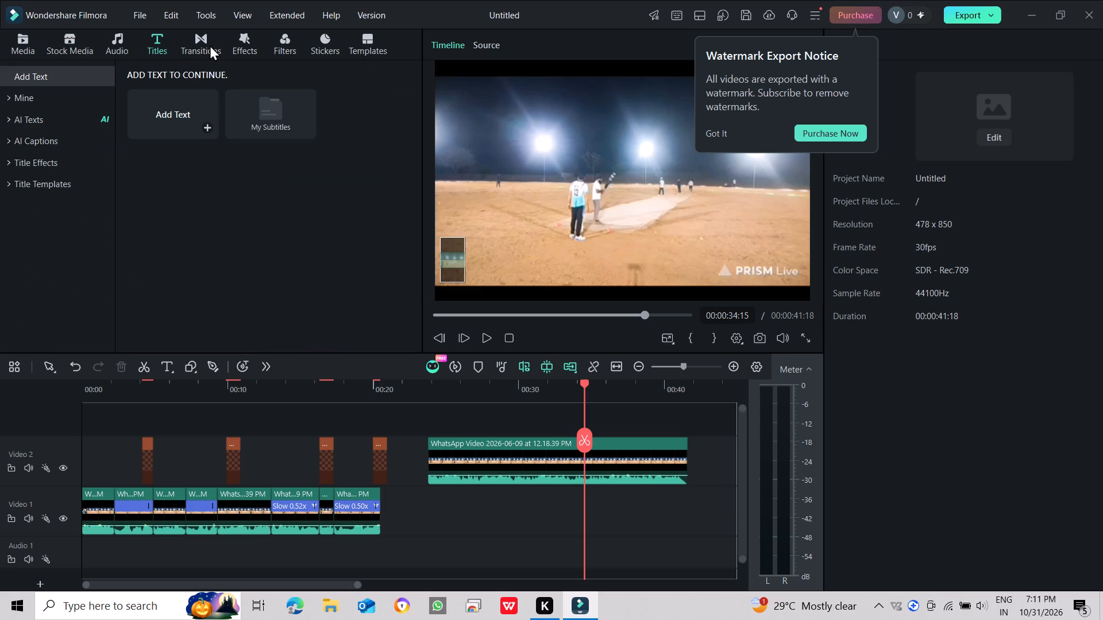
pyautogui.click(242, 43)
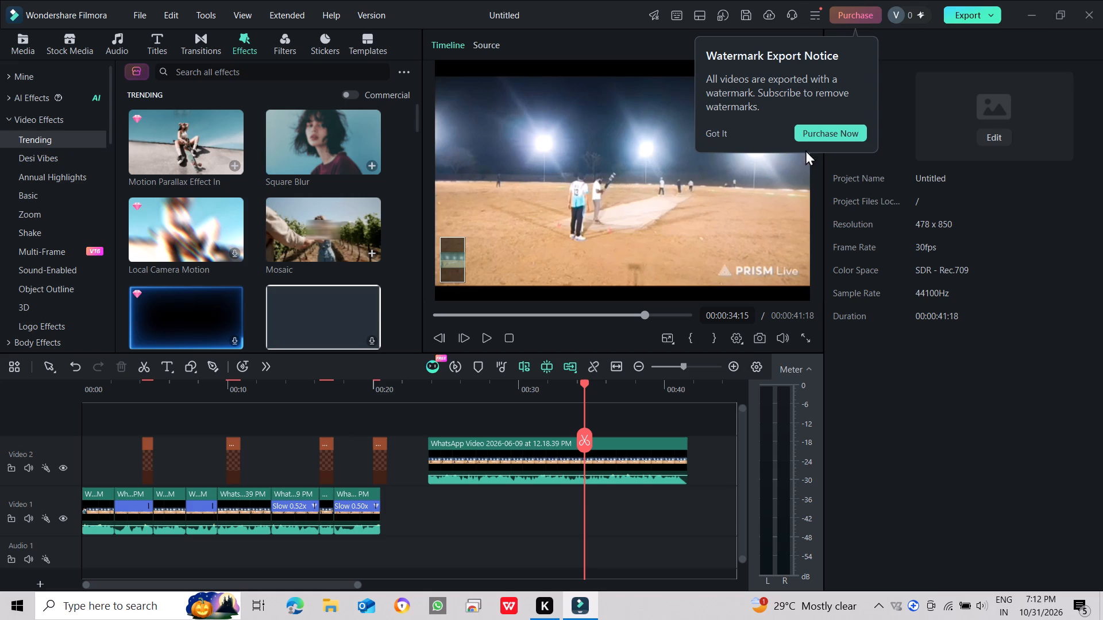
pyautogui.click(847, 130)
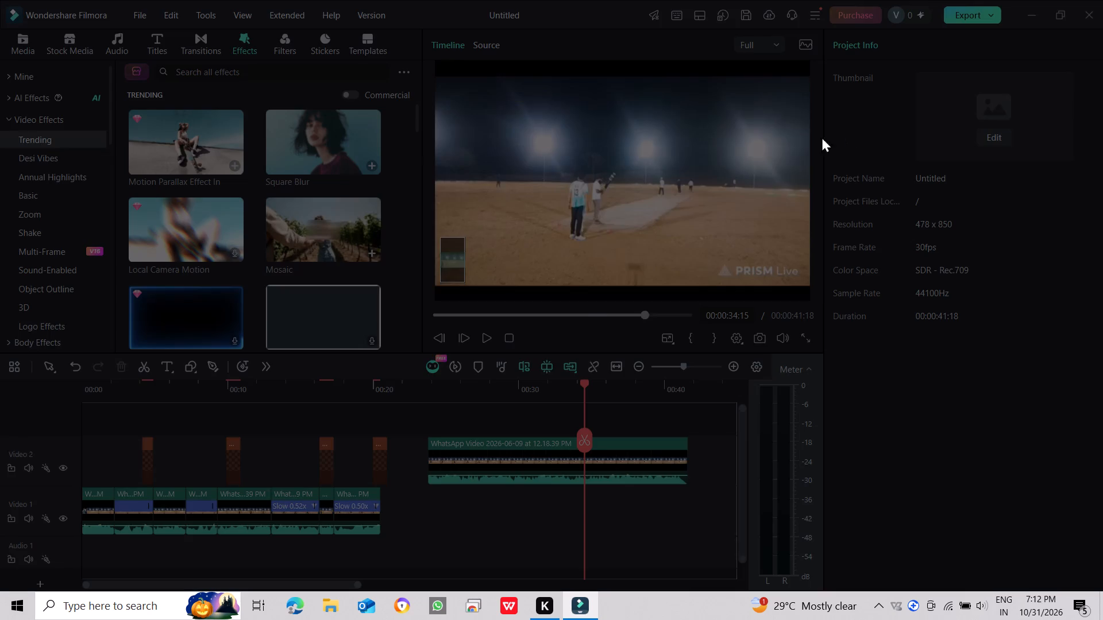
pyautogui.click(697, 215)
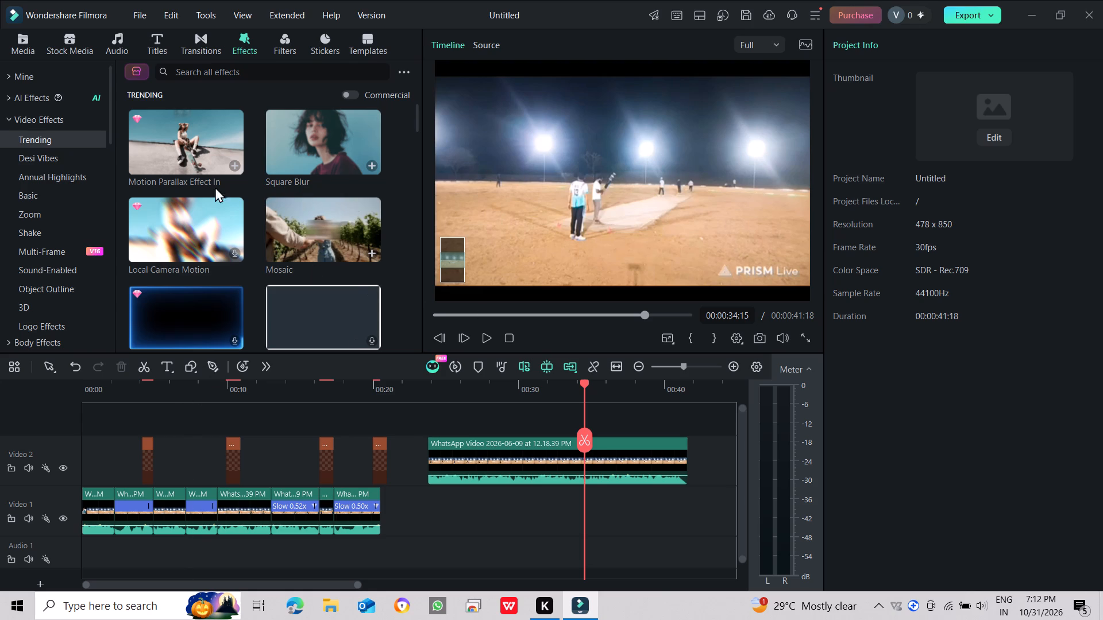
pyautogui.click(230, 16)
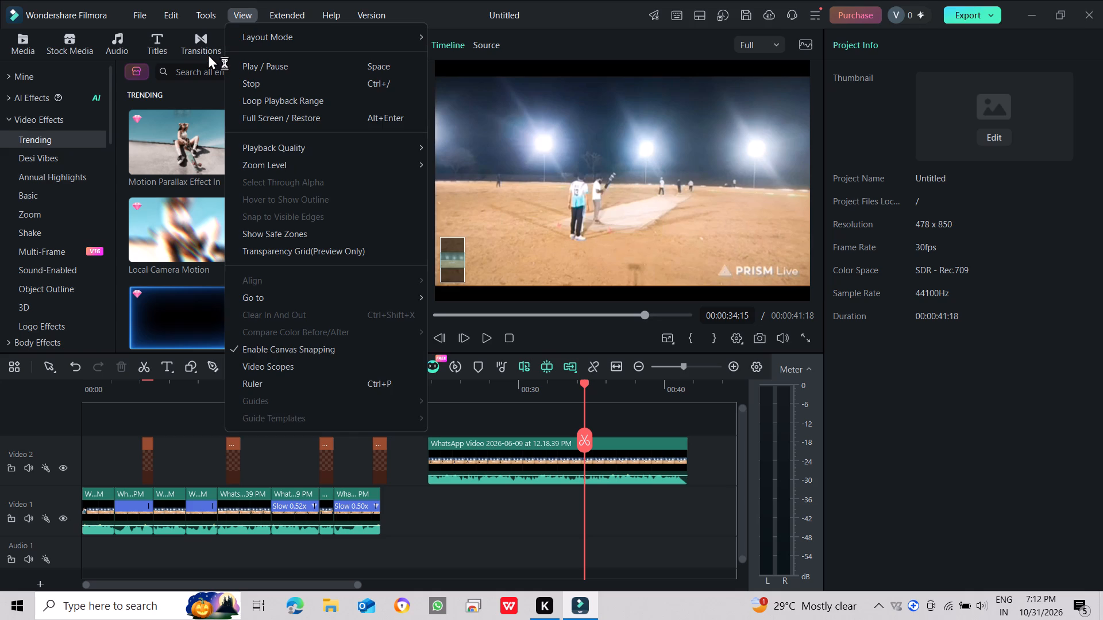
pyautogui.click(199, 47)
# Apply the Depth Clarity filter to the second clip on the Video 1 track.
pyautogui.click(279, 46)
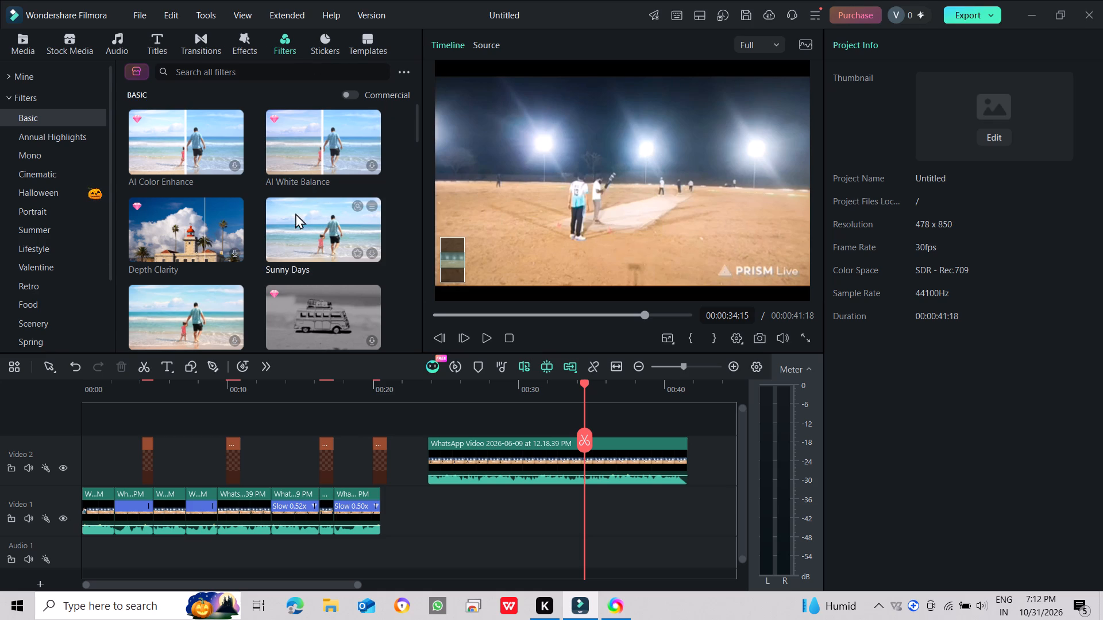
pyautogui.moveTo(204, 233); pyautogui.dragTo(133, 477)
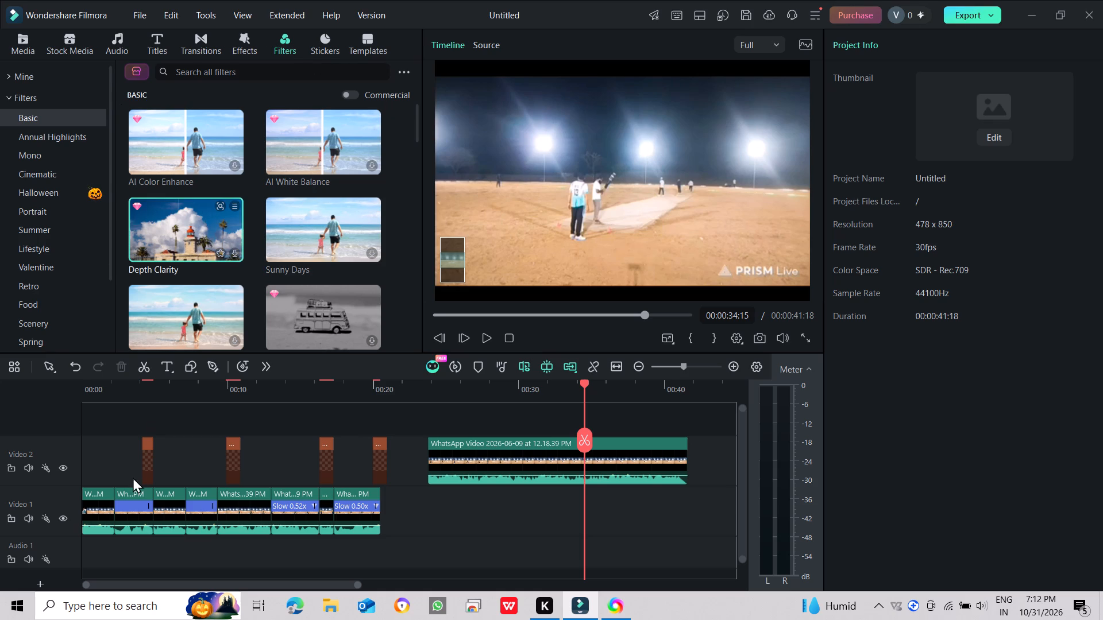
pyautogui.moveTo(133, 477); pyautogui.dragTo(123, 514)
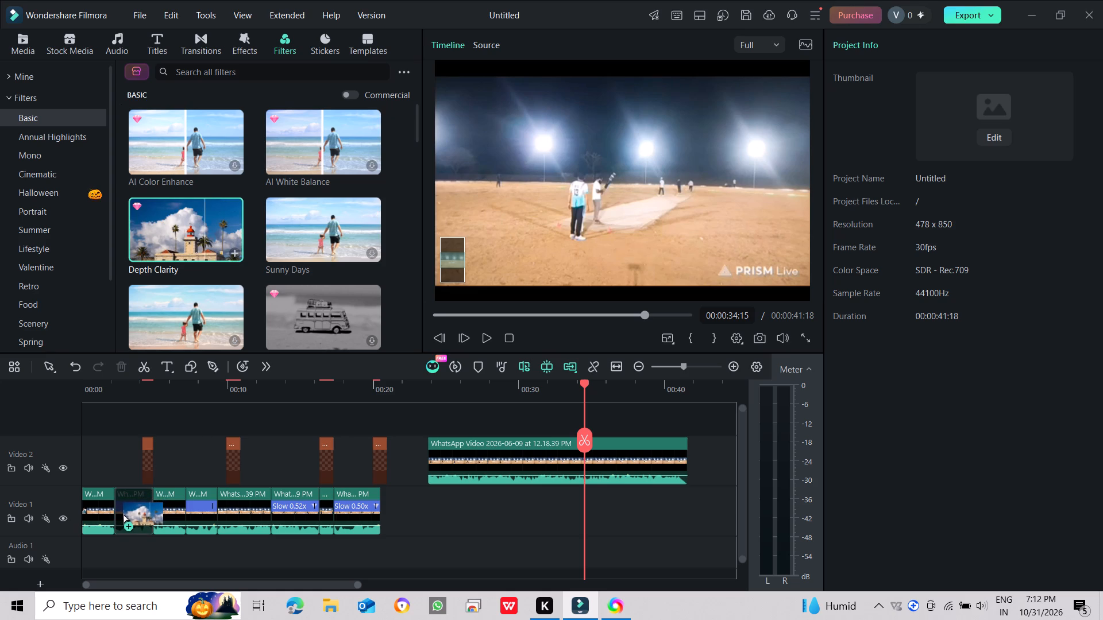
pyautogui.moveTo(123, 514); pyautogui.dragTo(115, 514)
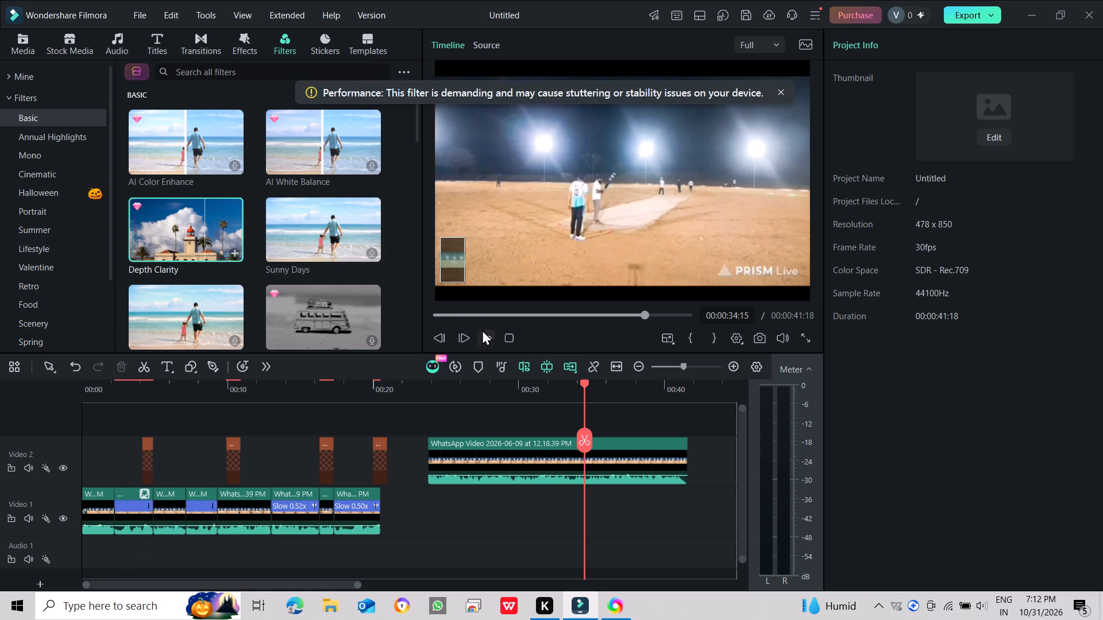
pyautogui.click(466, 305)
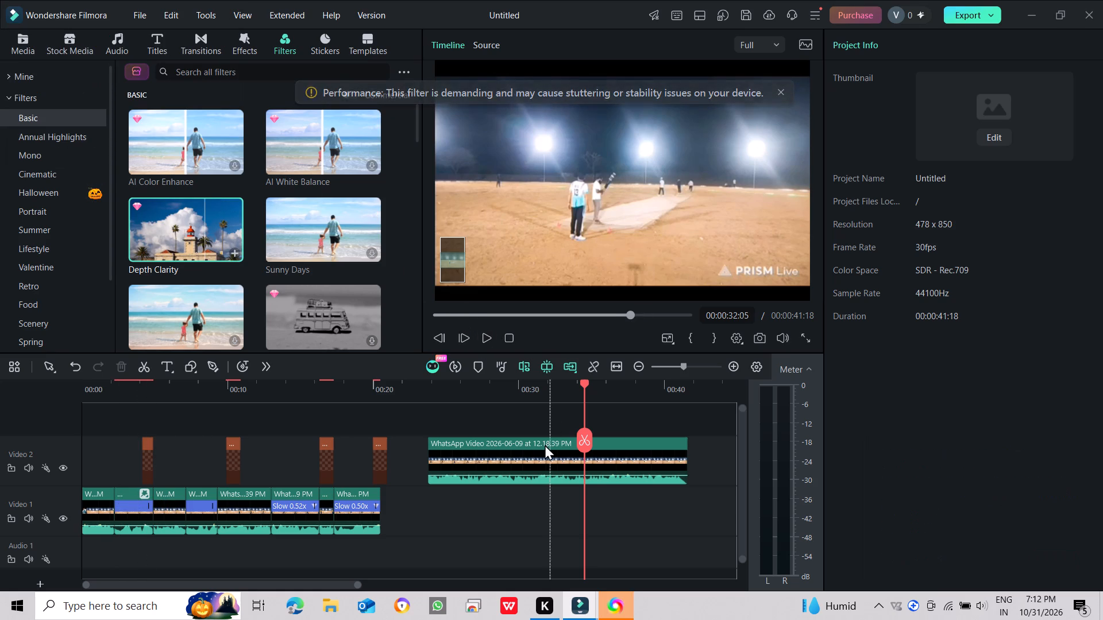
# Move the long final clip from Video 2 back to Video 1, snapped to the end of the 0.50x batting clip.
pyautogui.moveTo(525, 462); pyautogui.dragTo(487, 524)
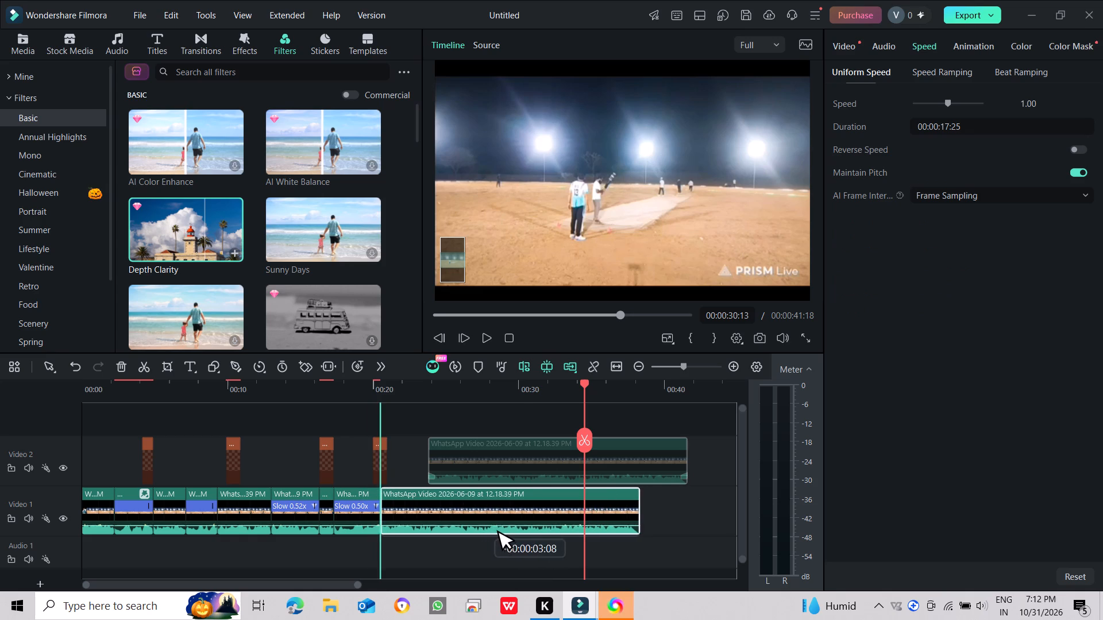
pyautogui.moveTo(487, 524); pyautogui.dragTo(477, 529)
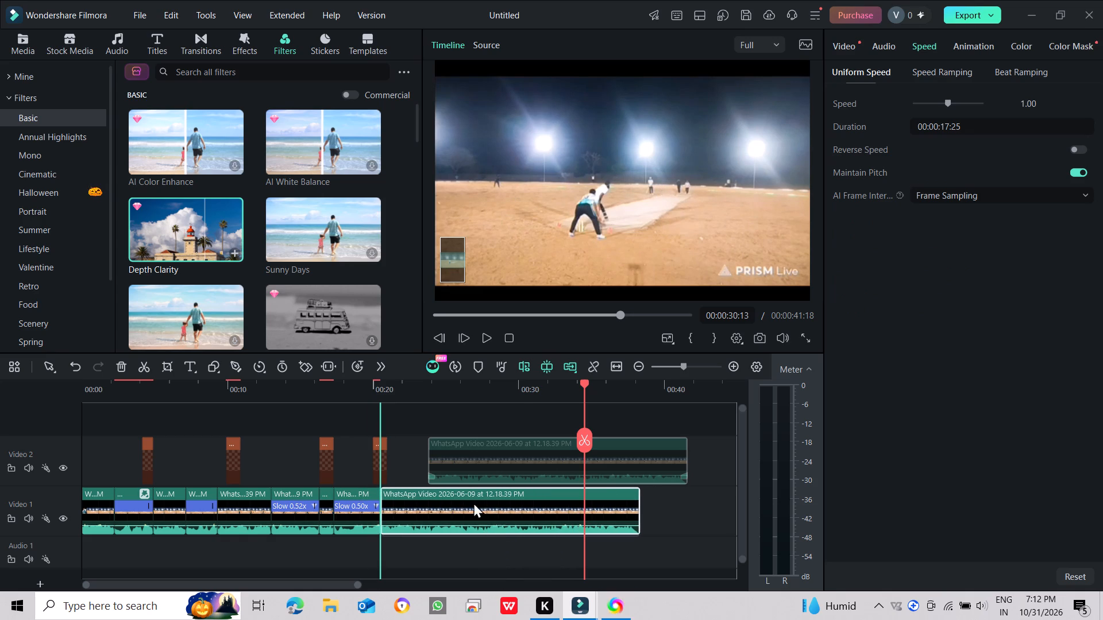
# Play the edit back from near the beginning to review the filtered clip, slow-motion batting and 6 stickers.
pyautogui.click(489, 342)
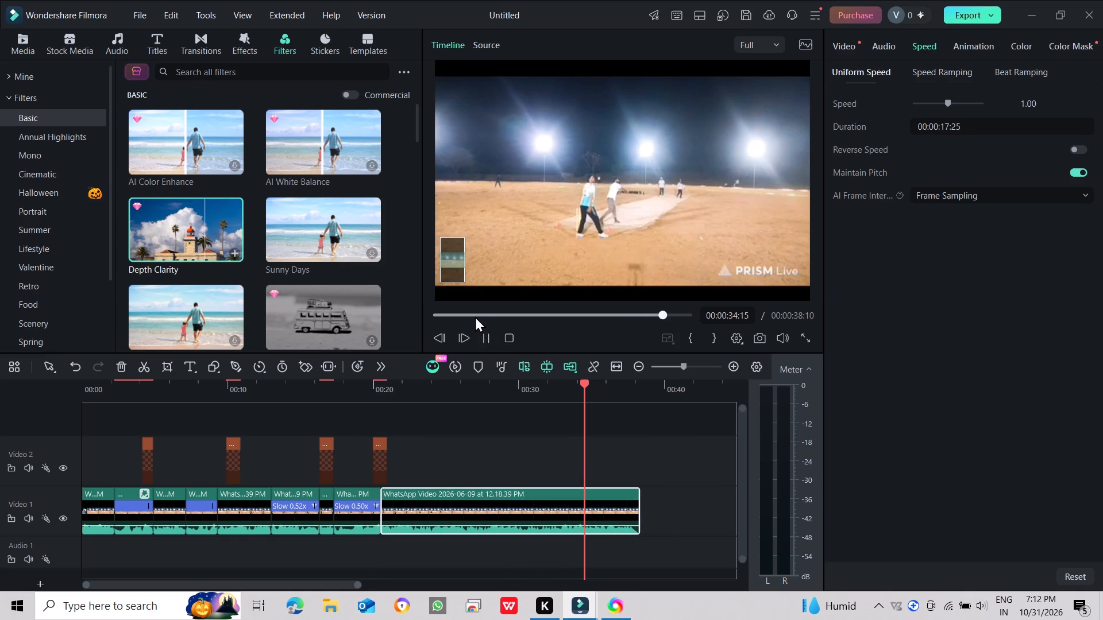
pyautogui.click(475, 316)
pyautogui.click(452, 316)
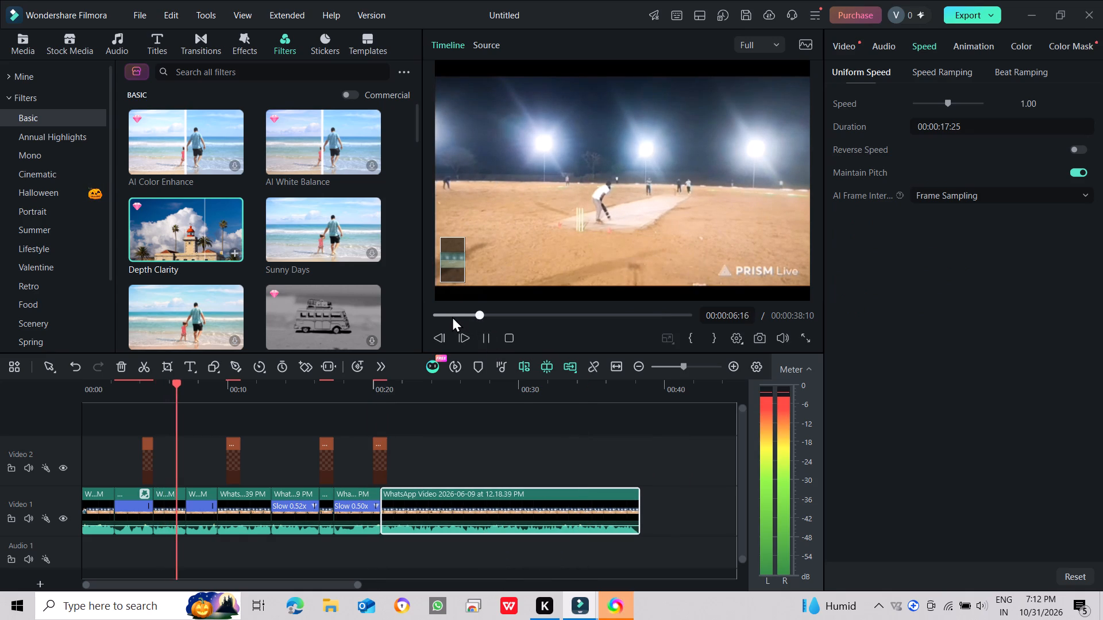
pyautogui.moveTo(446, 315); pyautogui.dragTo(438, 315)
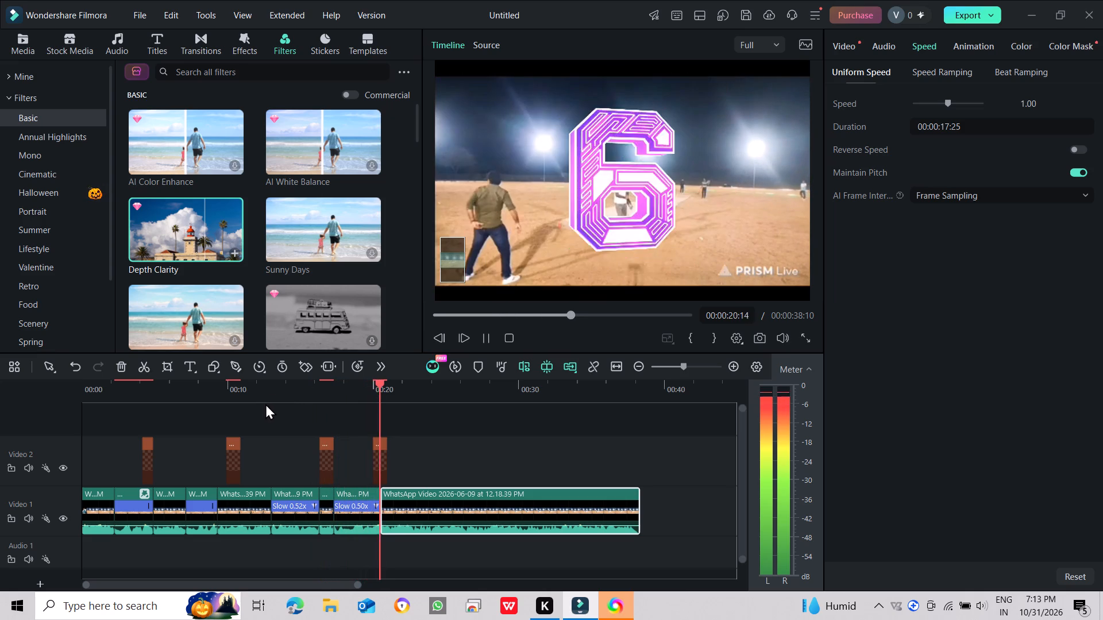
# Open the export settings, dismiss the Chapter Progress Bar tip, check the local MP4 output options and close the settings without exporting.
pyautogui.click(757, 266)
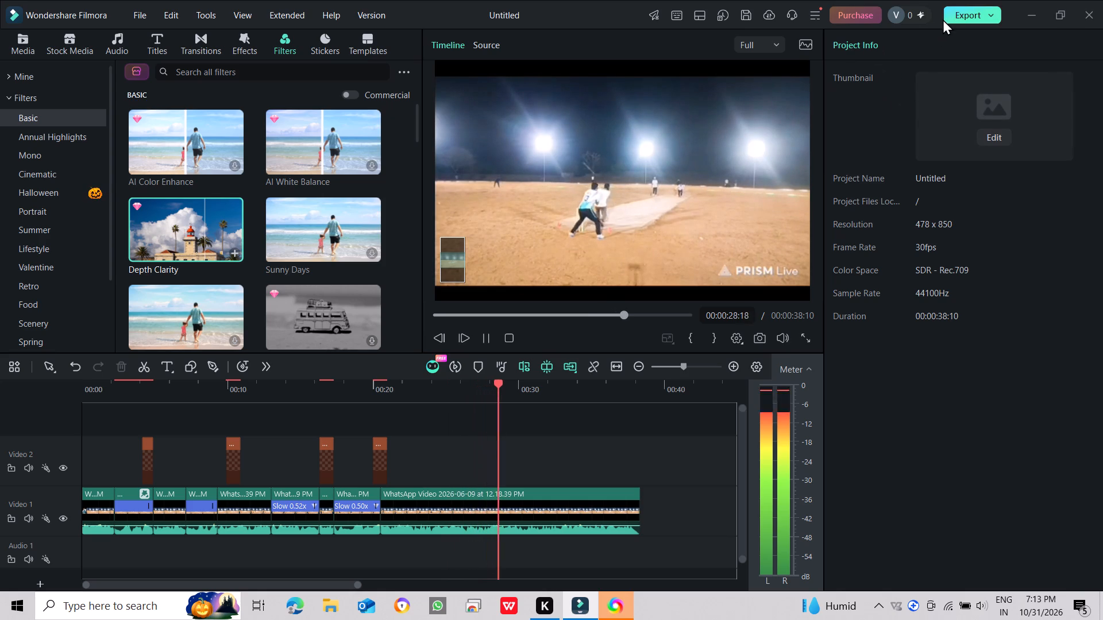
pyautogui.click(965, 19)
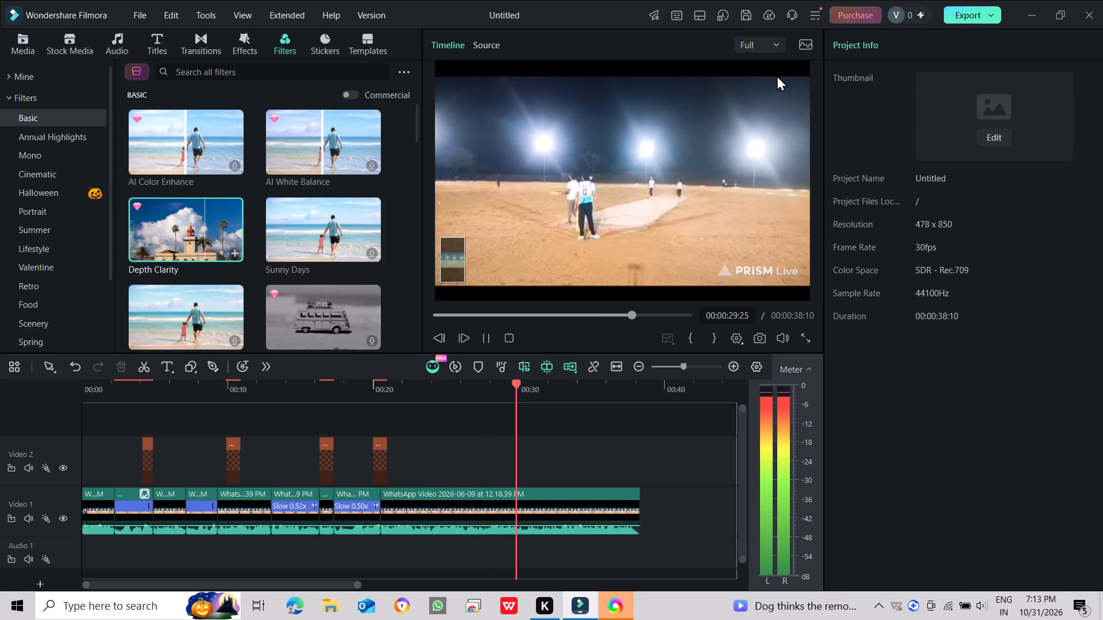
pyautogui.click(965, 10)
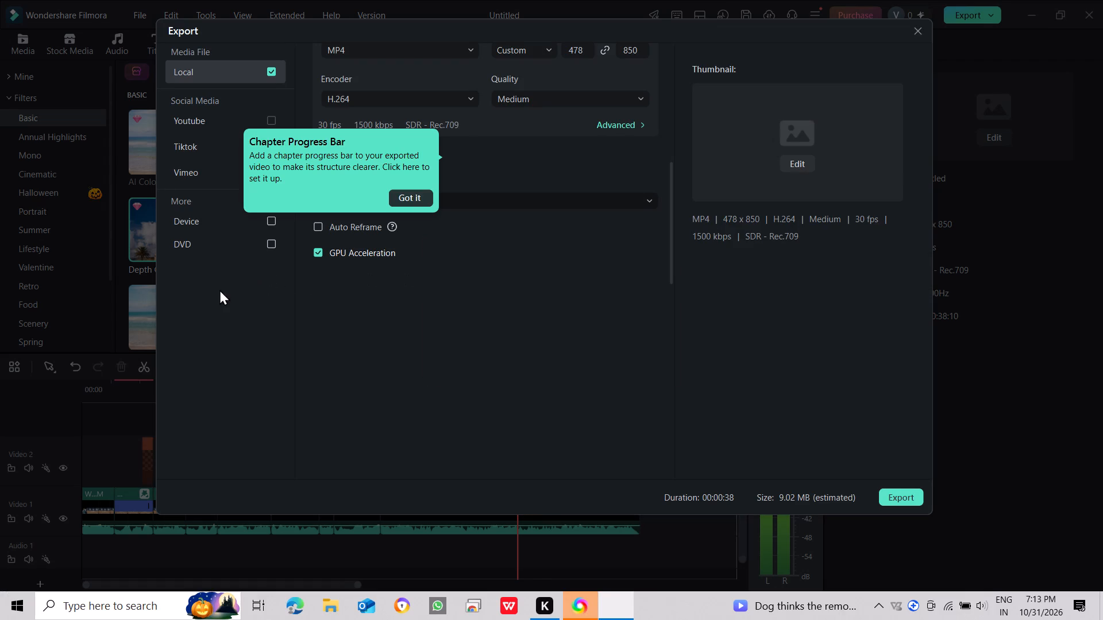
pyautogui.click(407, 193)
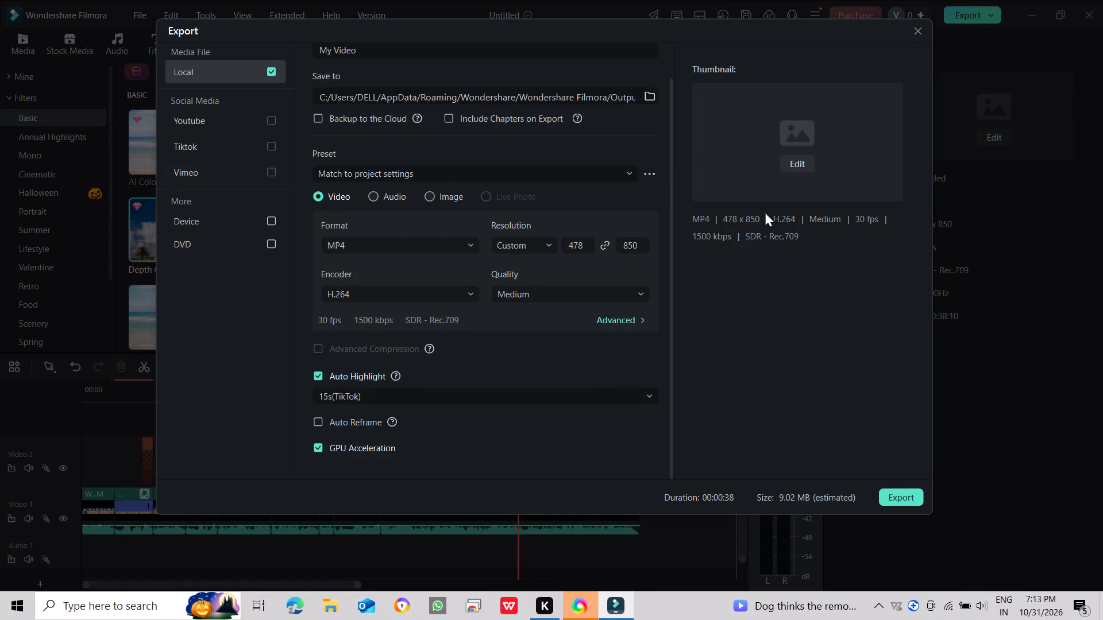
pyautogui.click(768, 179)
pyautogui.click(920, 27)
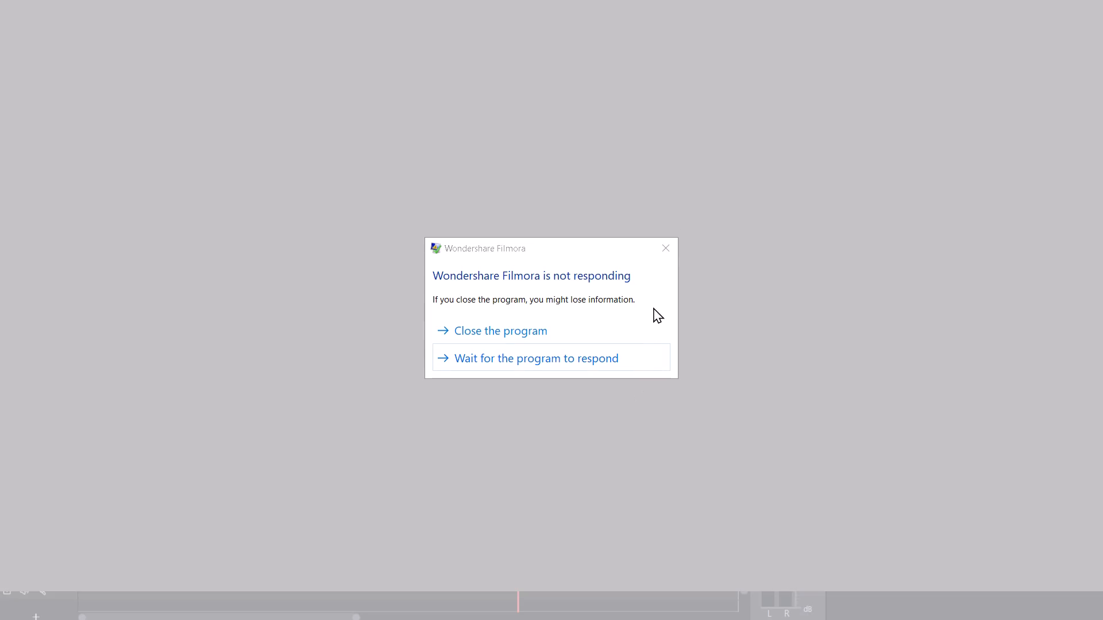
# Dismiss the dialog for the unresponsive Filmora and cancel the problem report to Microsoft.
pyautogui.click(663, 247)
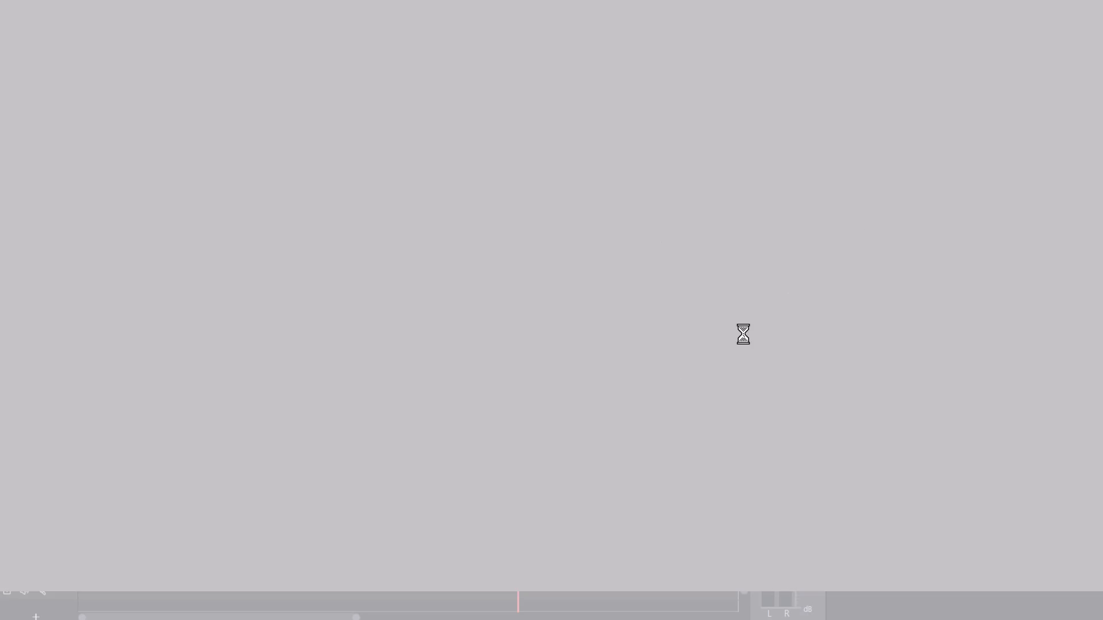
pyautogui.click(668, 231)
pyautogui.click(514, 313)
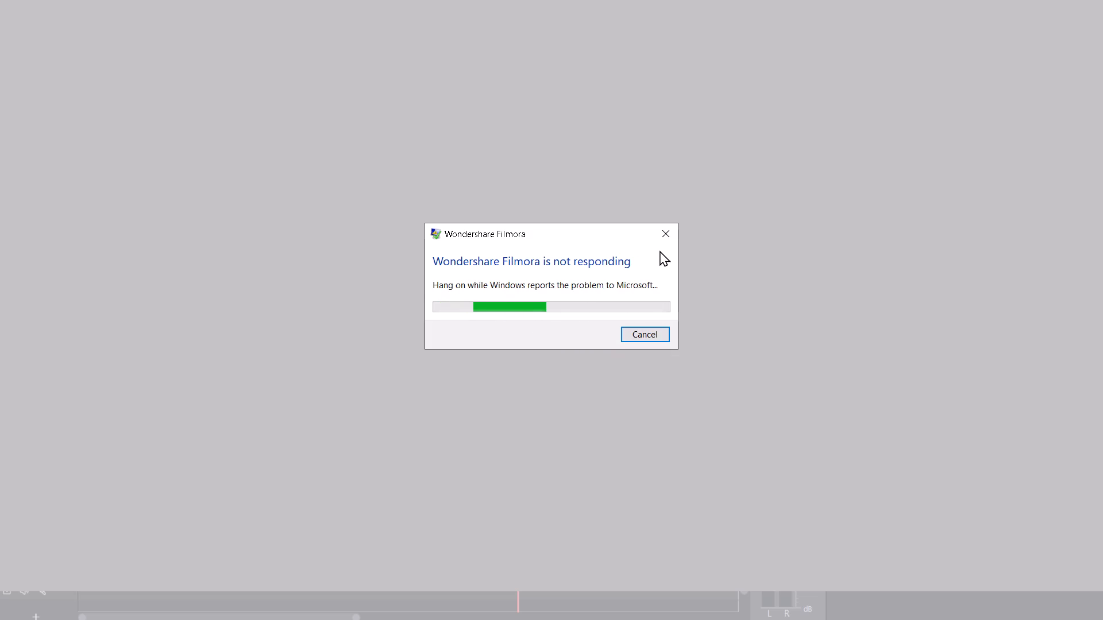
pyautogui.click(666, 234)
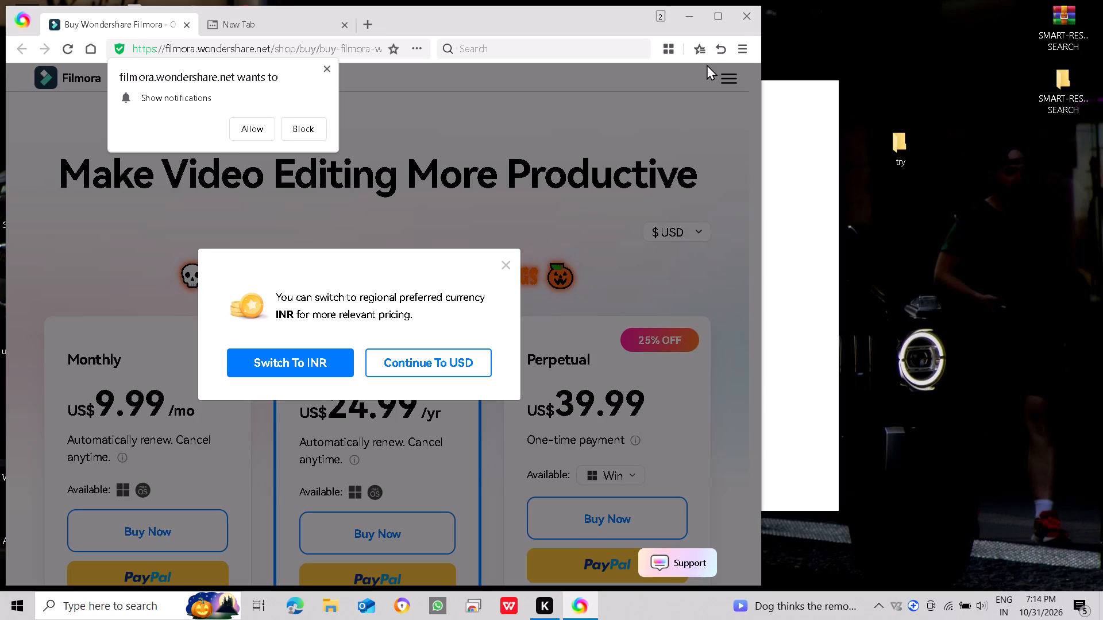
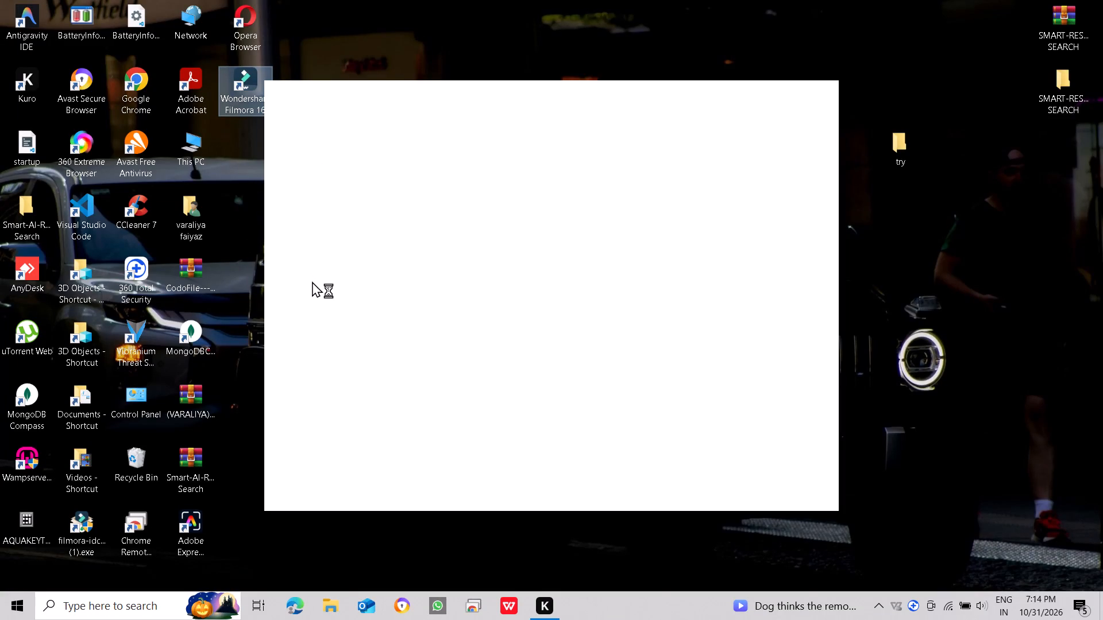
pyautogui.doubleClick(242, 87)
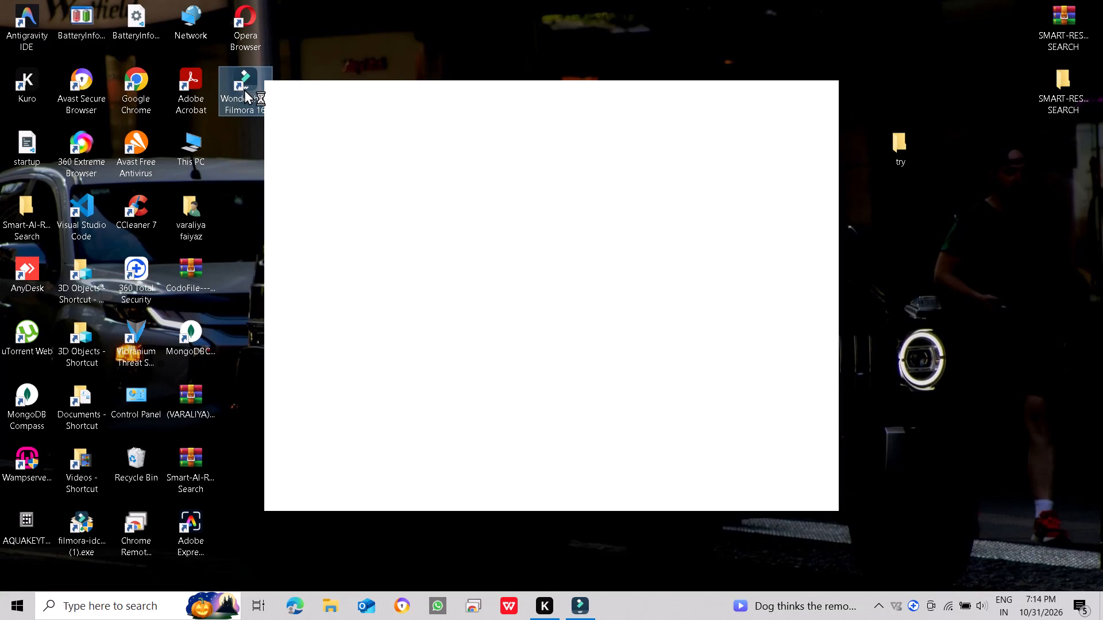
pyautogui.click(575, 606)
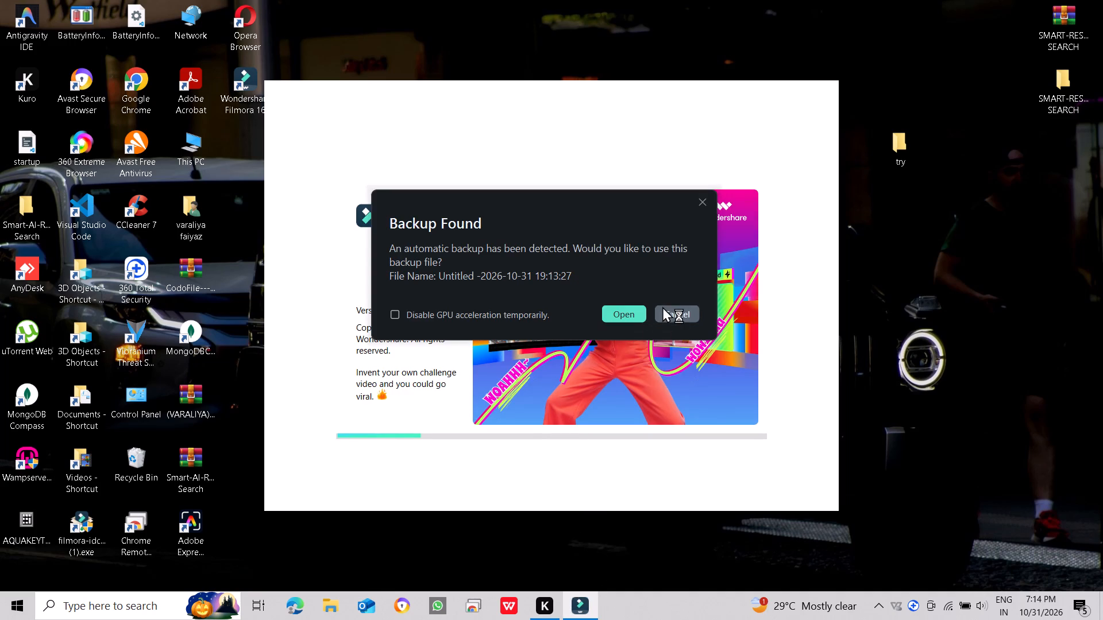
pyautogui.click(616, 313)
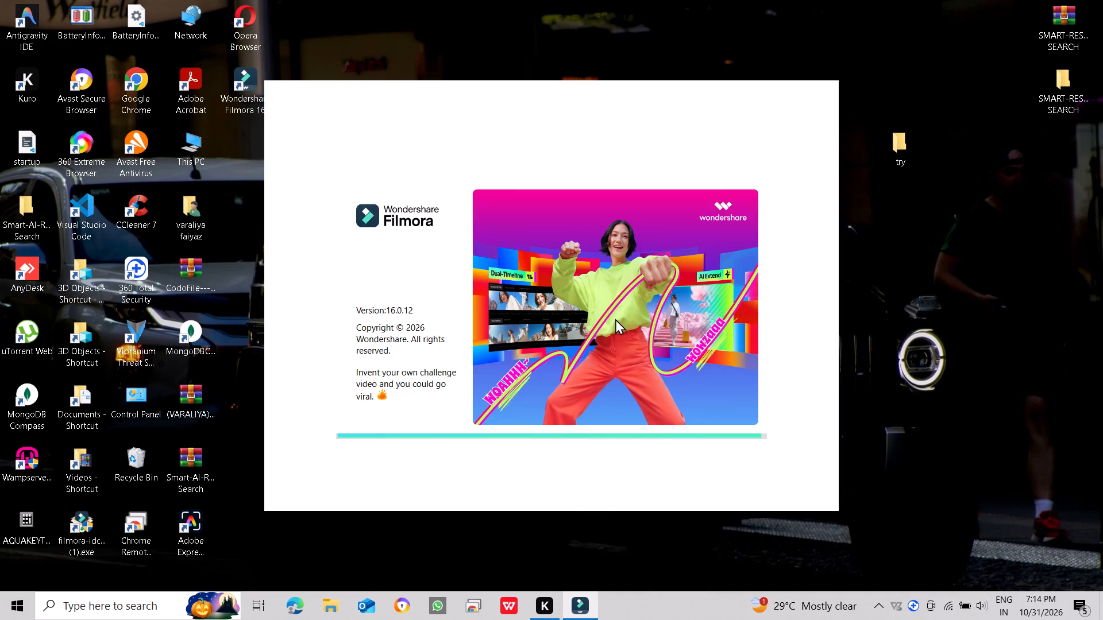